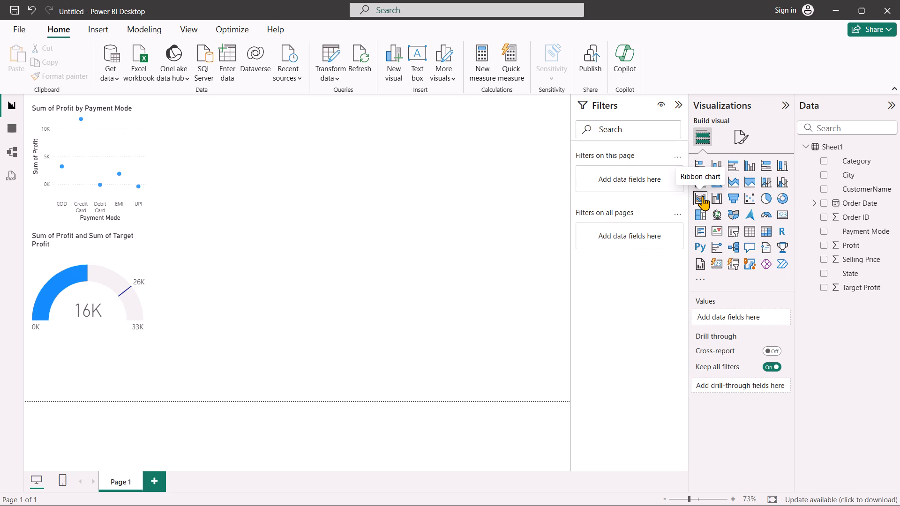
click(716, 197)
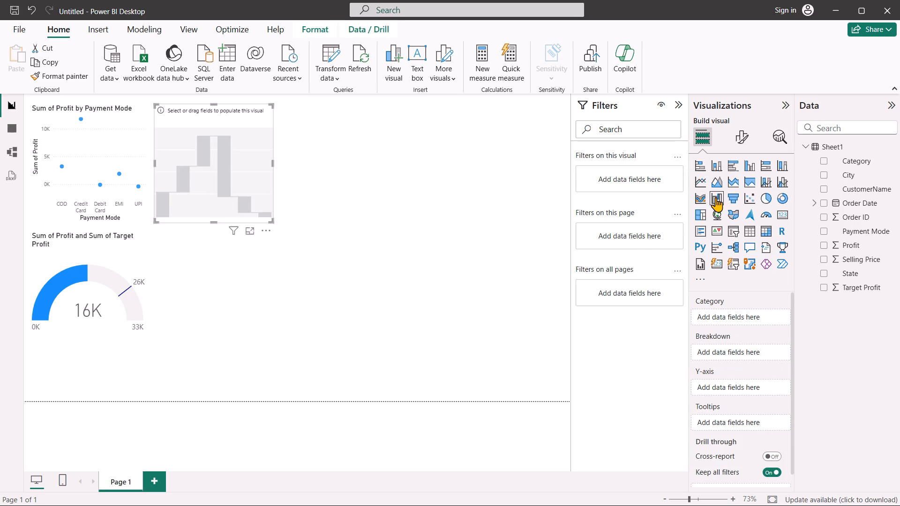
right_drag(240, 189, 273, 193)
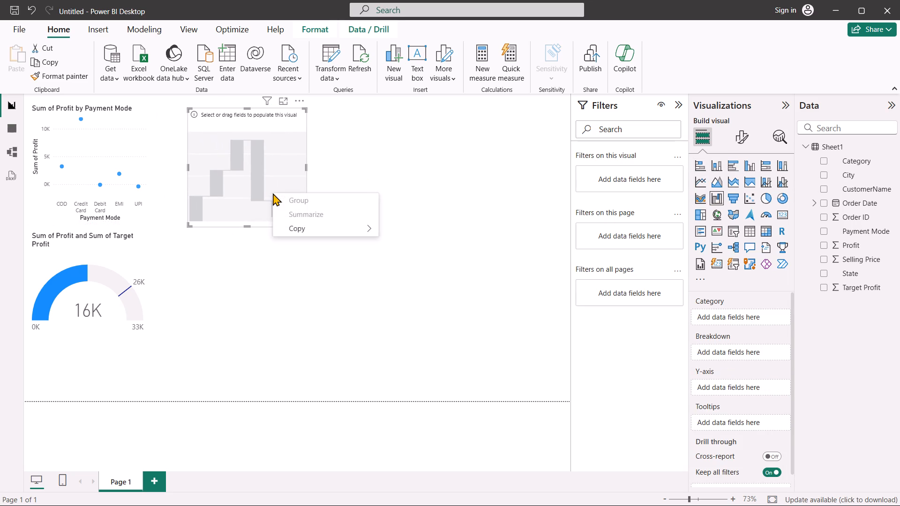
click(428, 265)
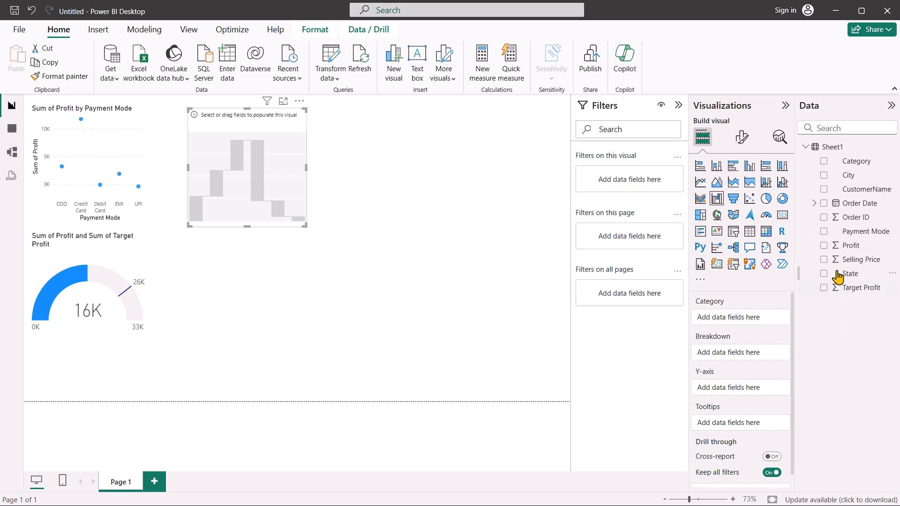
Populate the waterfall chart with Month from the Order Date hierarchy as Category and Profit on the Y-axis.
click(815, 205)
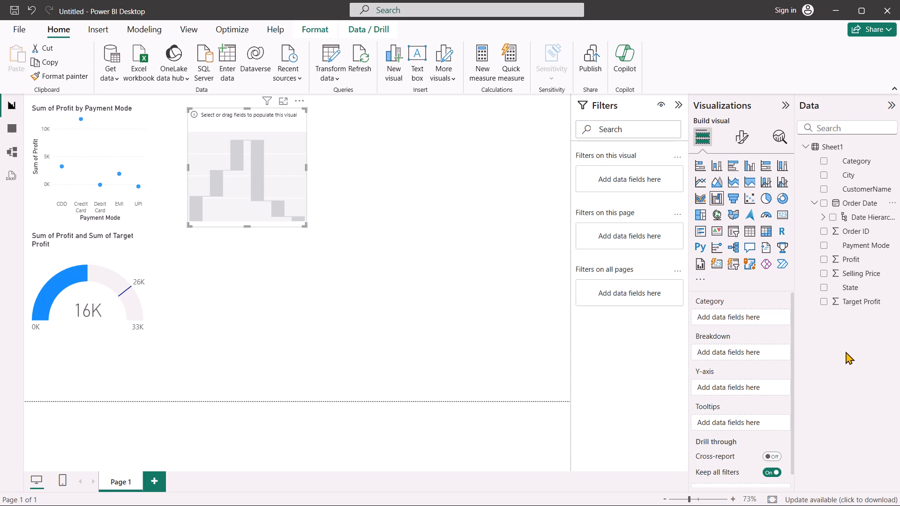
click(822, 218)
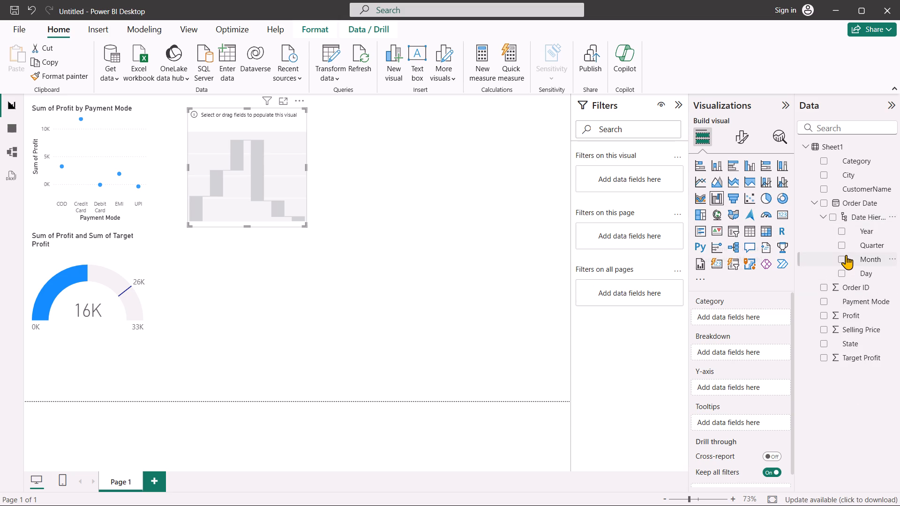
right_drag(846, 255, 797, 272)
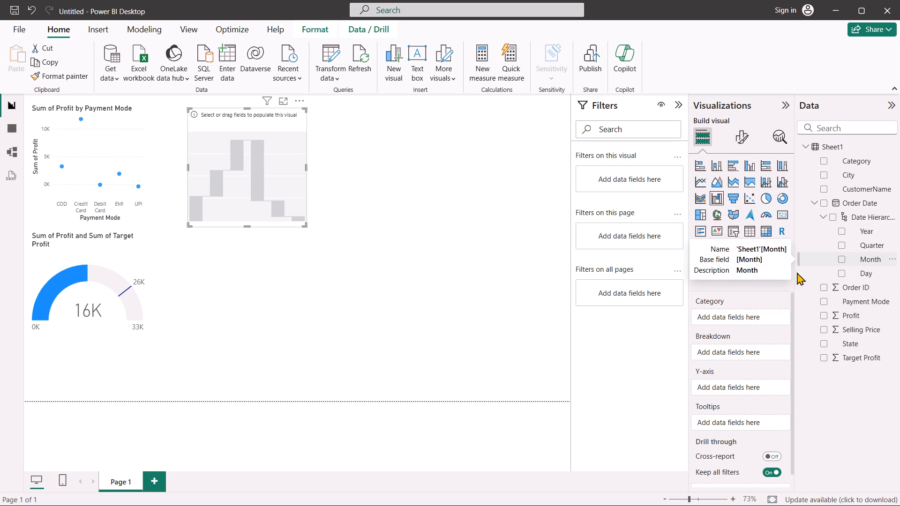
right_drag(797, 272, 720, 316)
drag(857, 259, 740, 318)
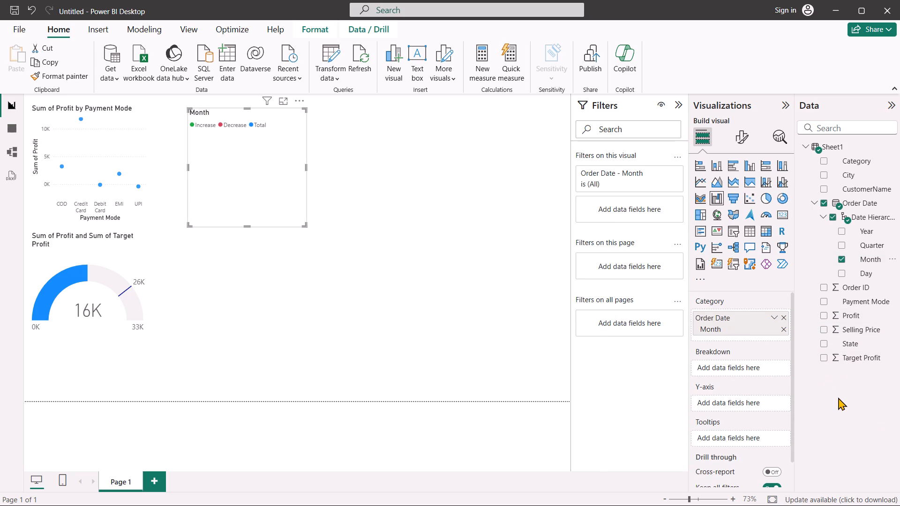
drag(839, 316, 729, 406)
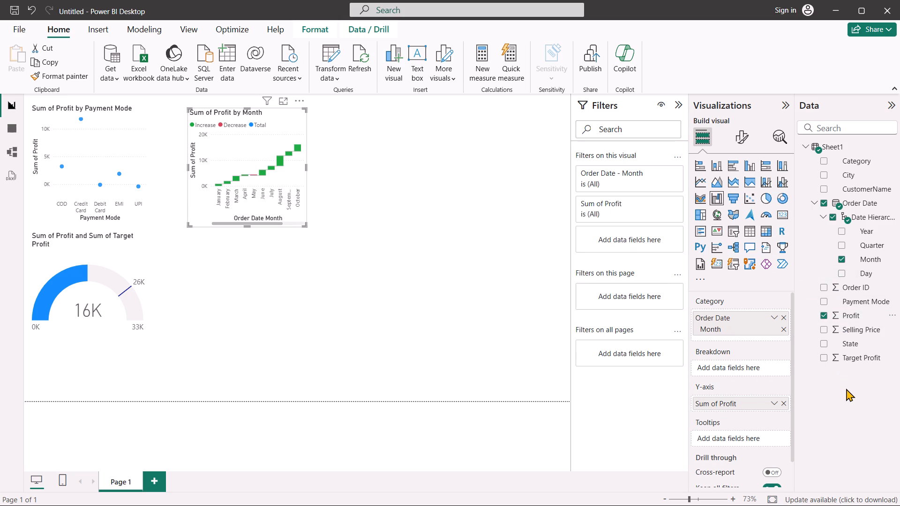
scroll(750, 368, down, 1)
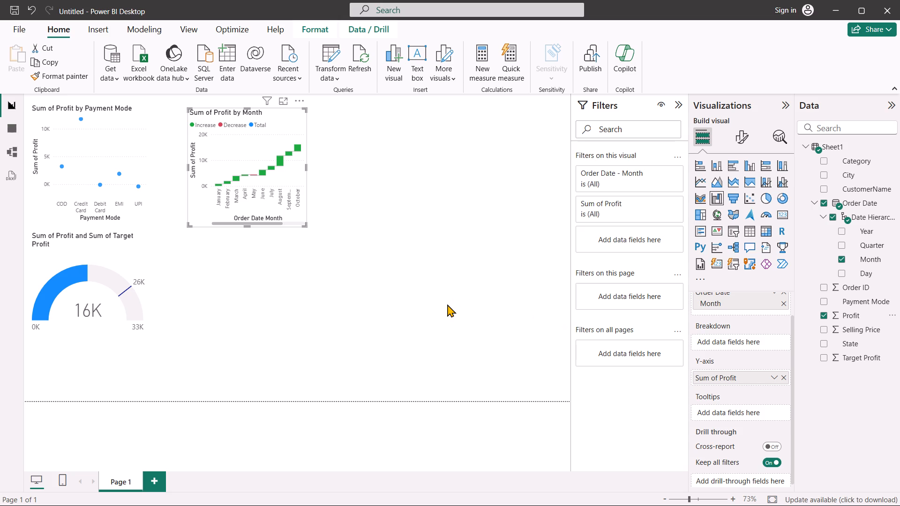
Adjust the width of the Sum of Profit by Month waterfall chart to a compact size that fits all months and the Total column.
right_drag(307, 166, 361, 166)
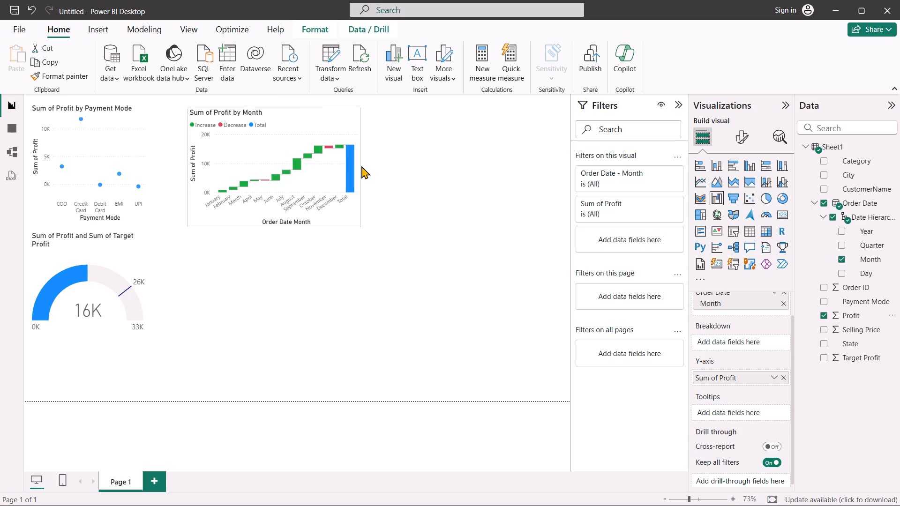
right_drag(361, 166, 368, 167)
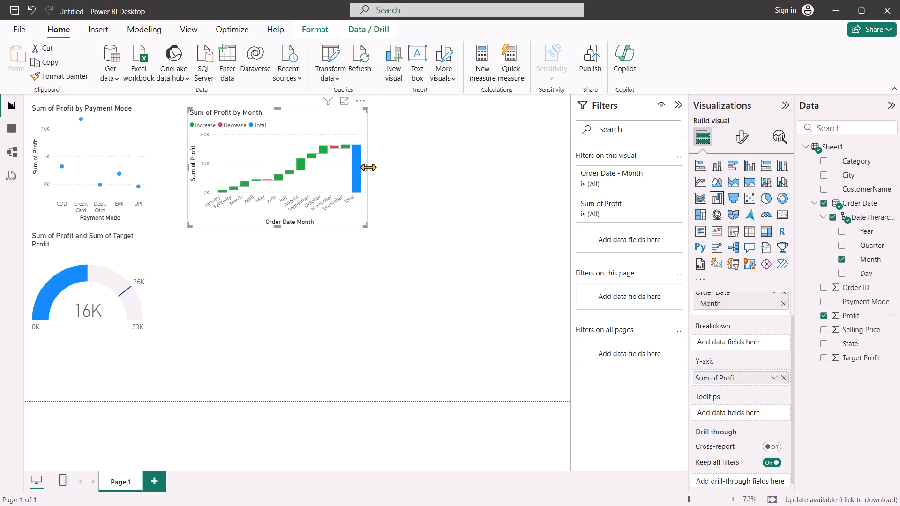
click(417, 242)
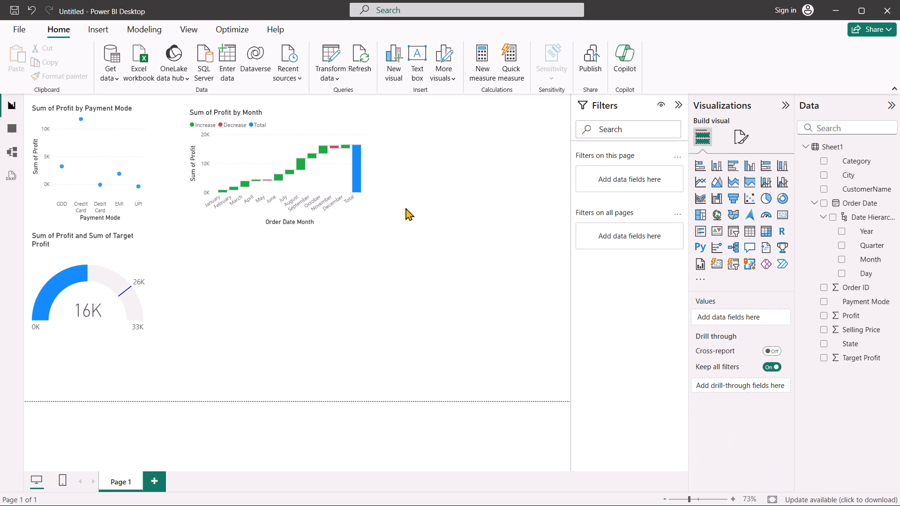
click(332, 149)
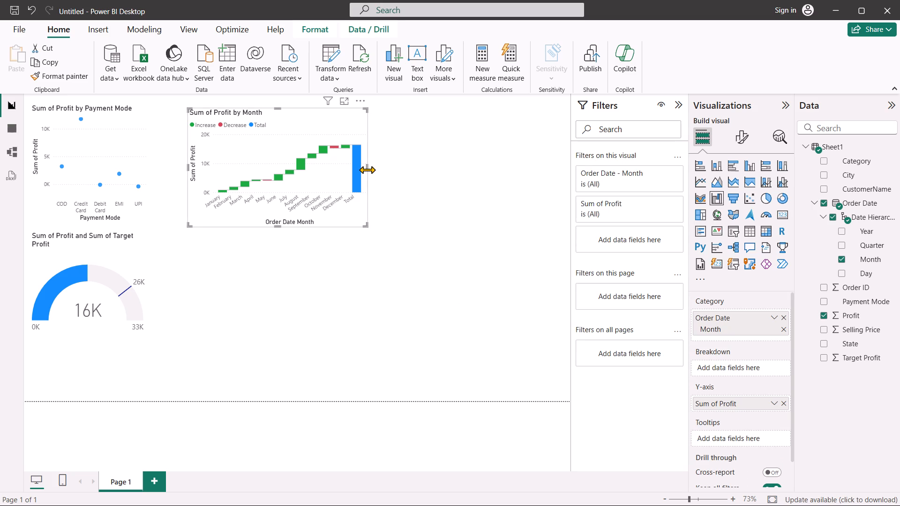
right_drag(367, 170, 475, 173)
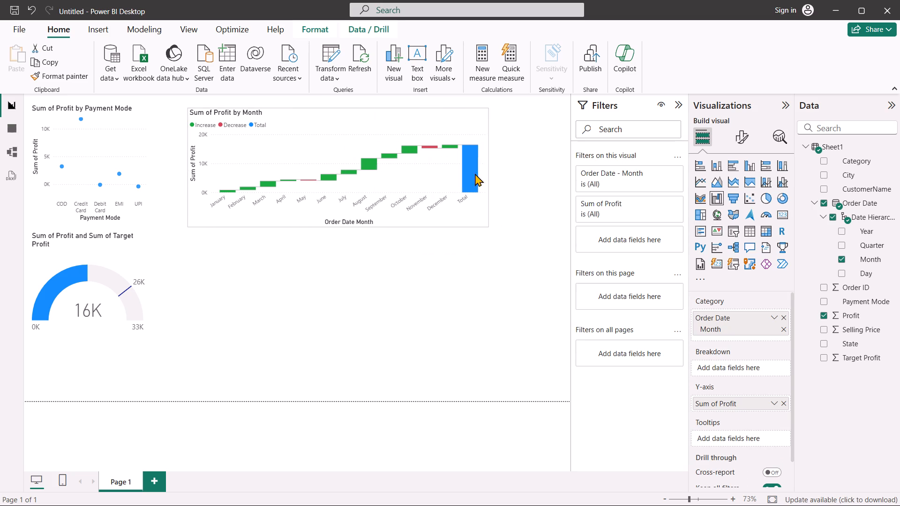
right_drag(475, 173, 381, 201)
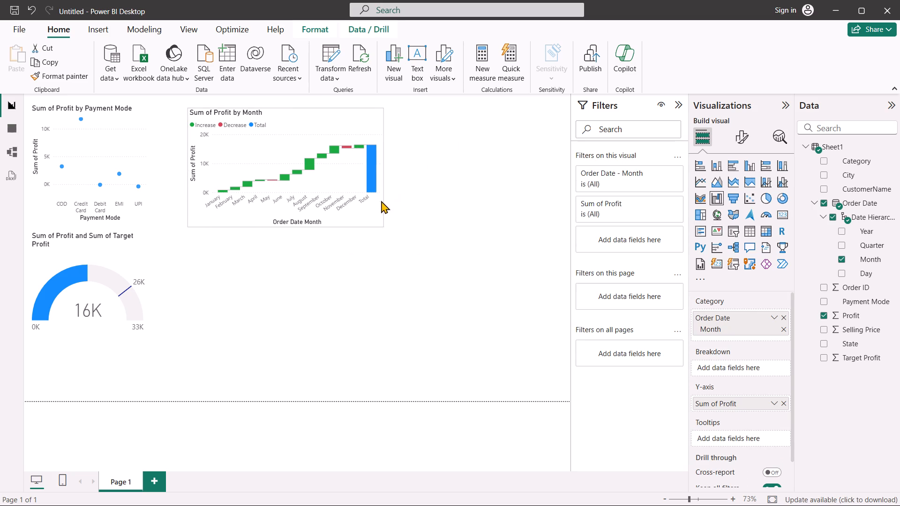
right_drag(381, 201, 339, 197)
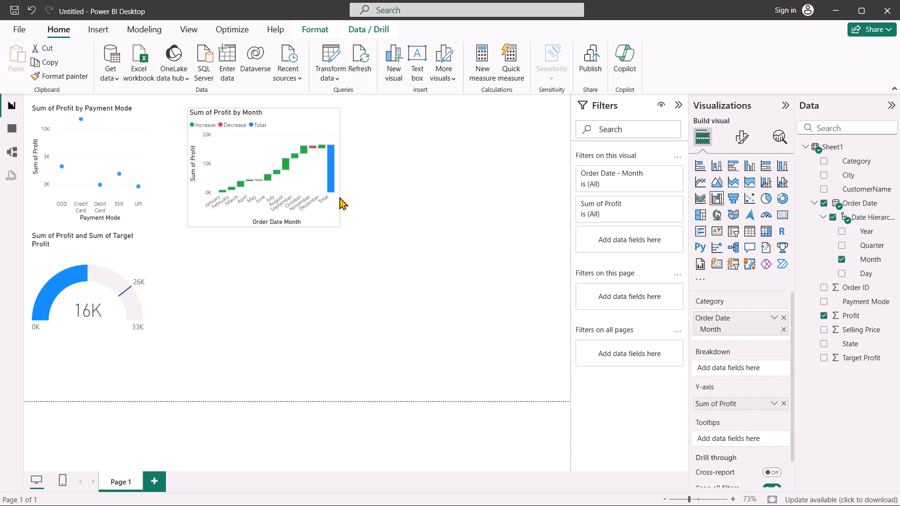
right_drag(339, 197, 340, 198)
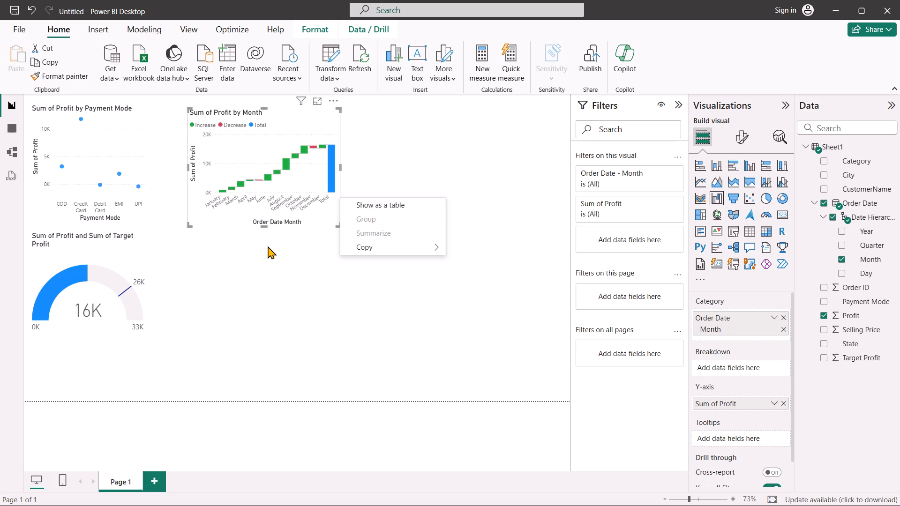
click(268, 245)
Adjust the height of the Sum of Profit by Month waterfall chart so it ends just above the gauge chart's title level.
right_drag(263, 226, 262, 227)
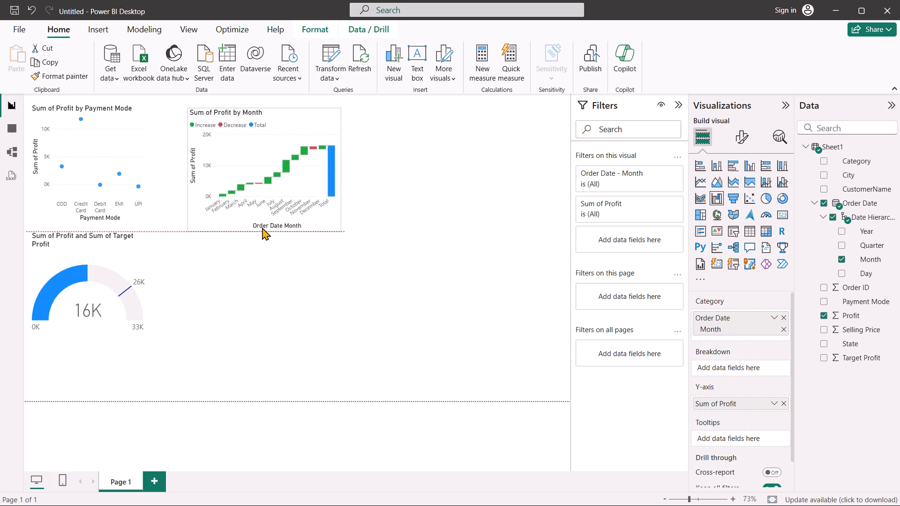
right_drag(262, 227, 256, 178)
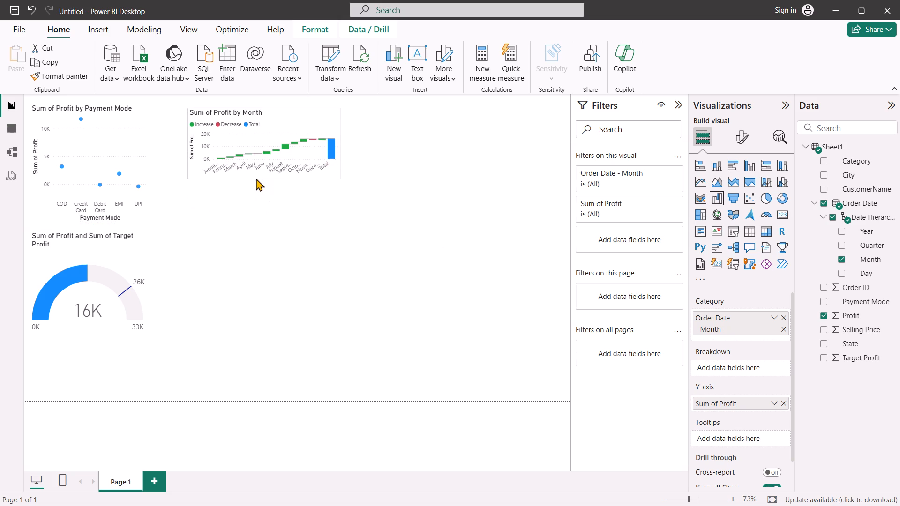
right_drag(256, 178, 255, 208)
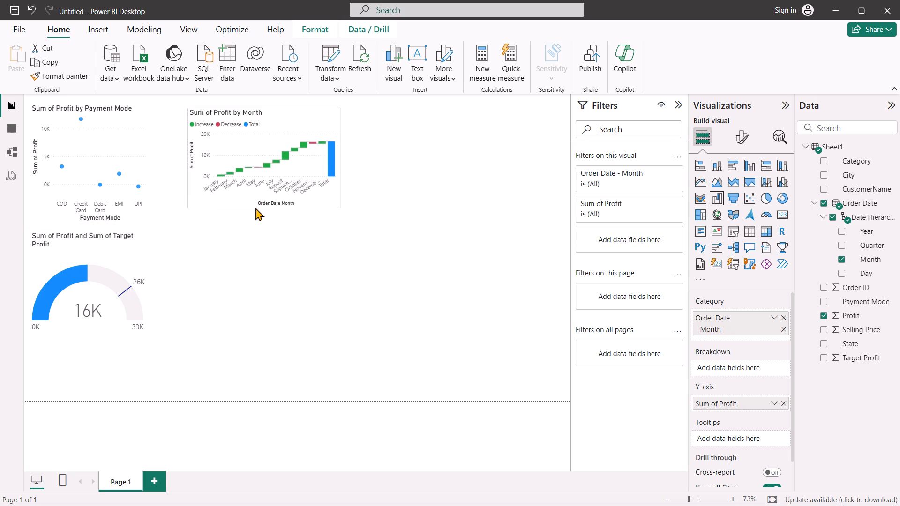
right_drag(255, 208, 255, 215)
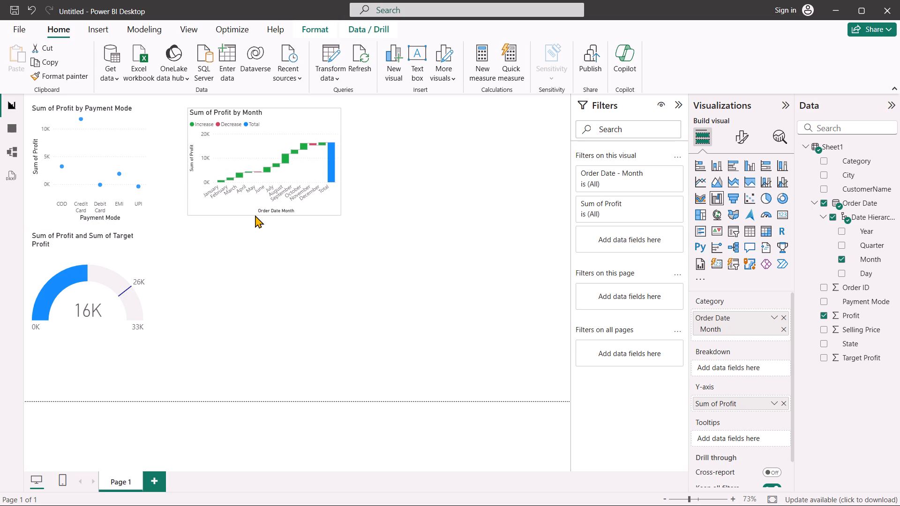
right_drag(255, 215, 255, 221)
click(441, 199)
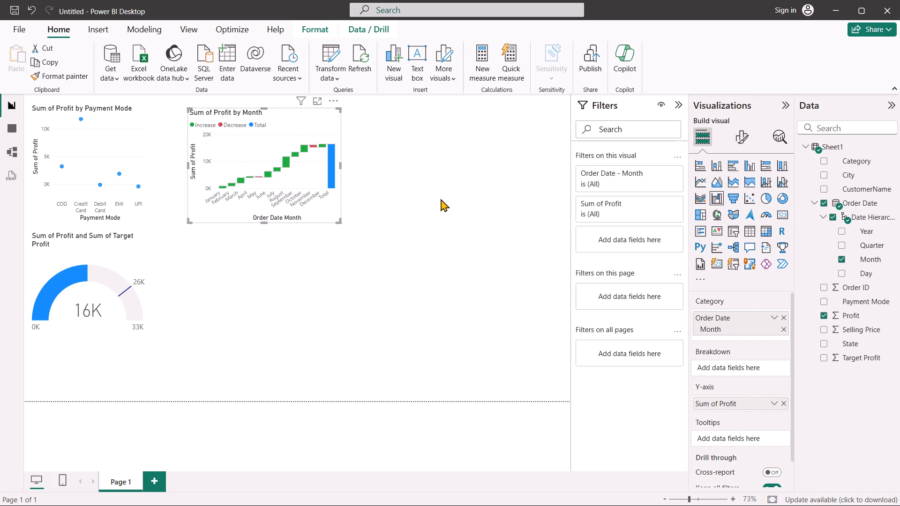
click(441, 199)
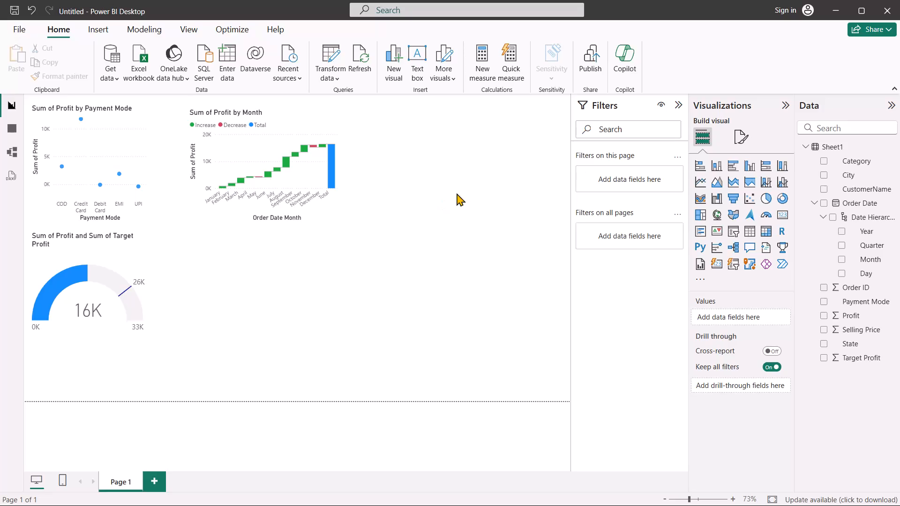
Examine the formatting options for the report page, including Page information.
click(743, 141)
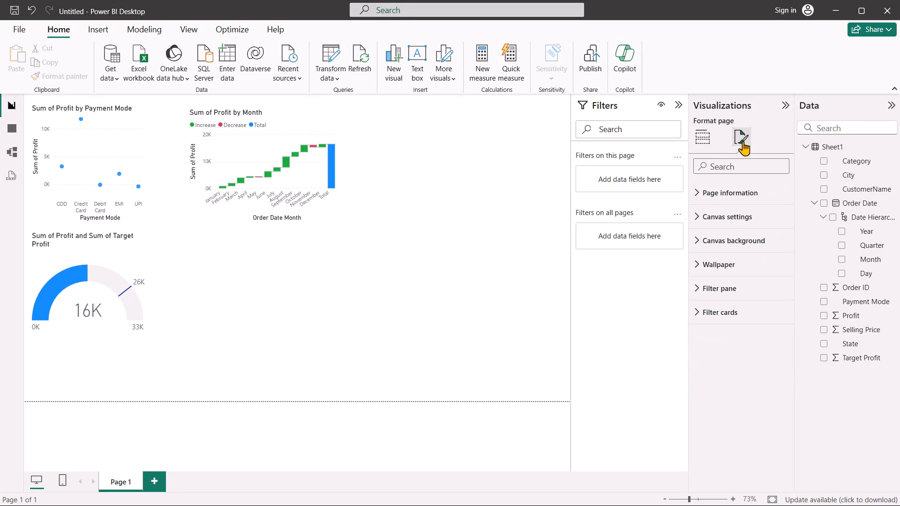
click(705, 136)
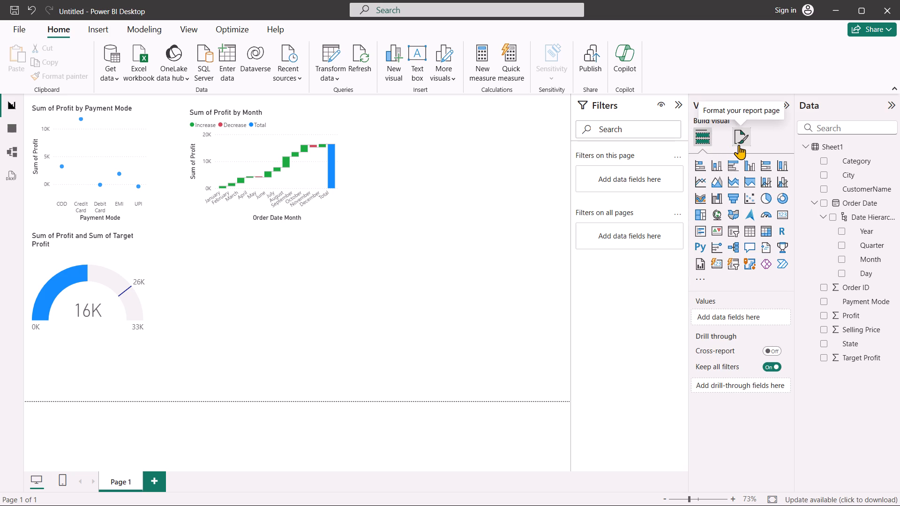
click(739, 145)
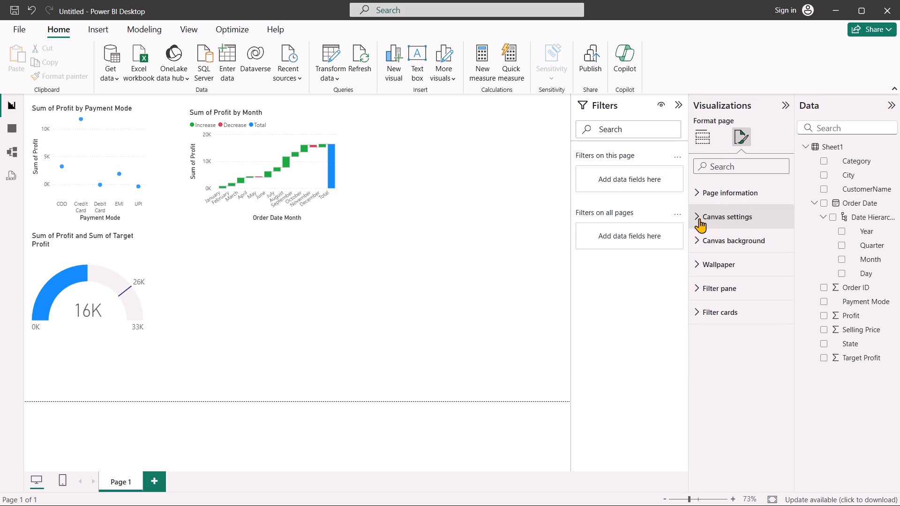
click(699, 193)
click(699, 193)
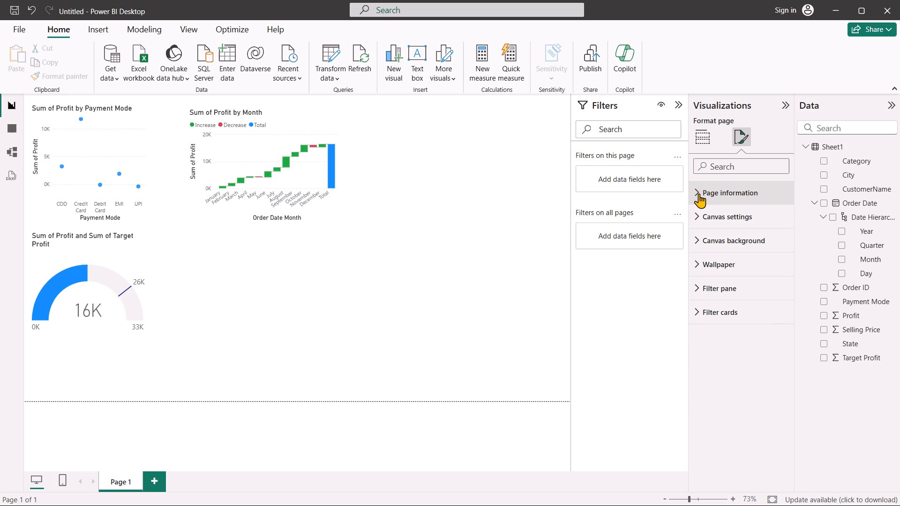
click(699, 193)
click(699, 193)
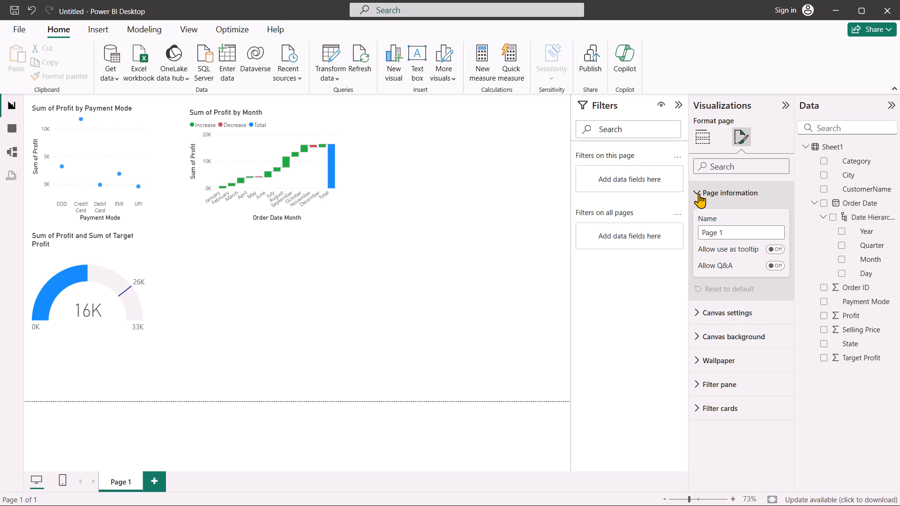
click(705, 144)
click(732, 141)
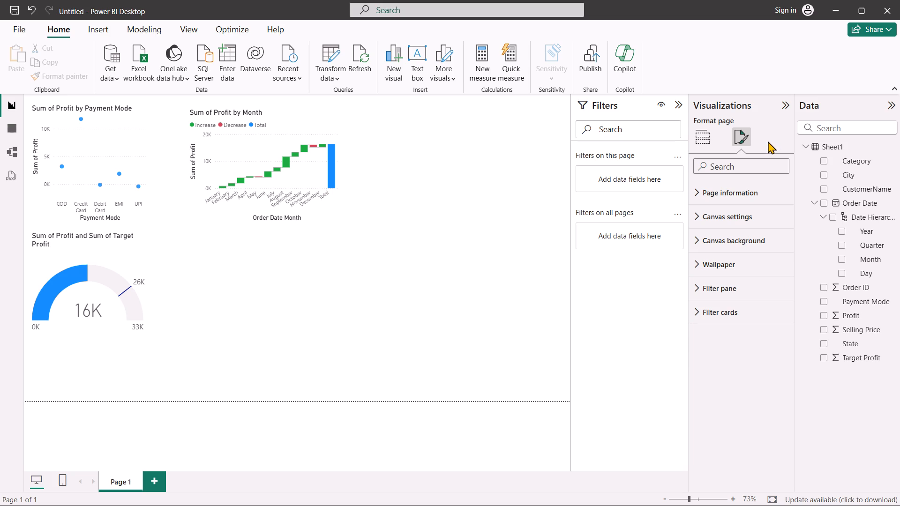
click(414, 238)
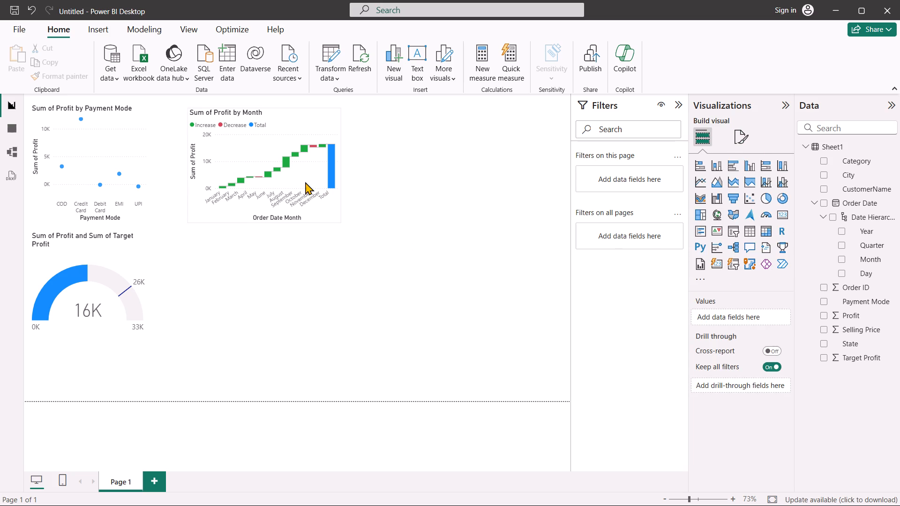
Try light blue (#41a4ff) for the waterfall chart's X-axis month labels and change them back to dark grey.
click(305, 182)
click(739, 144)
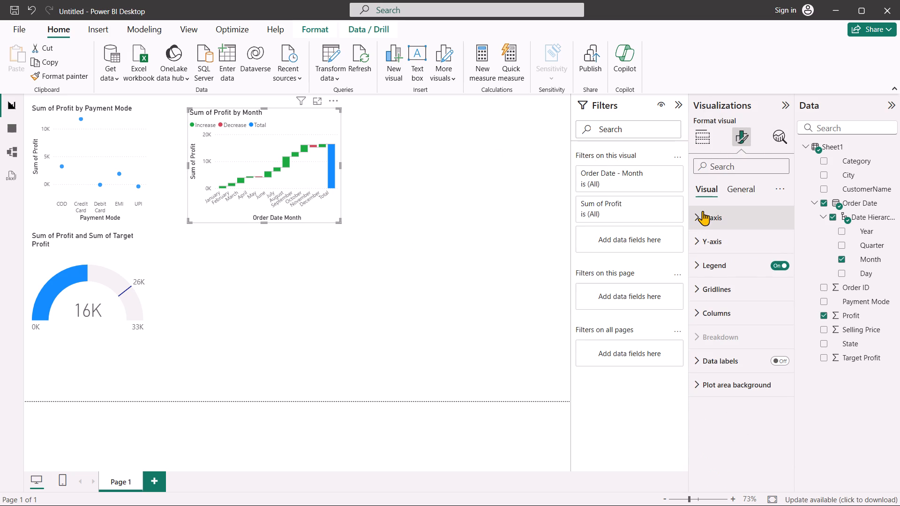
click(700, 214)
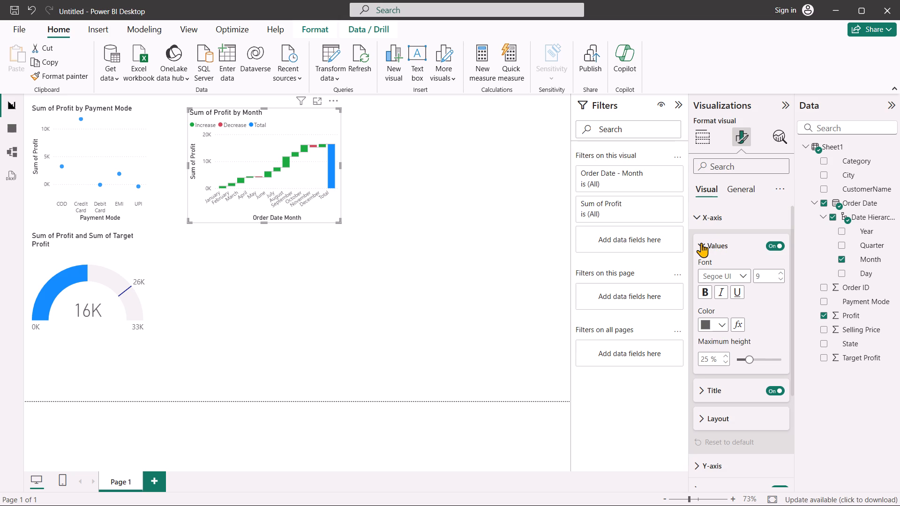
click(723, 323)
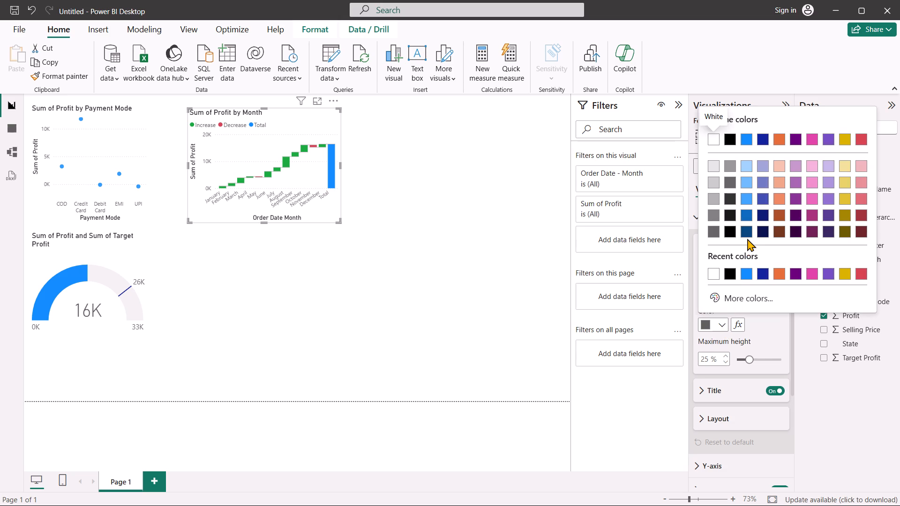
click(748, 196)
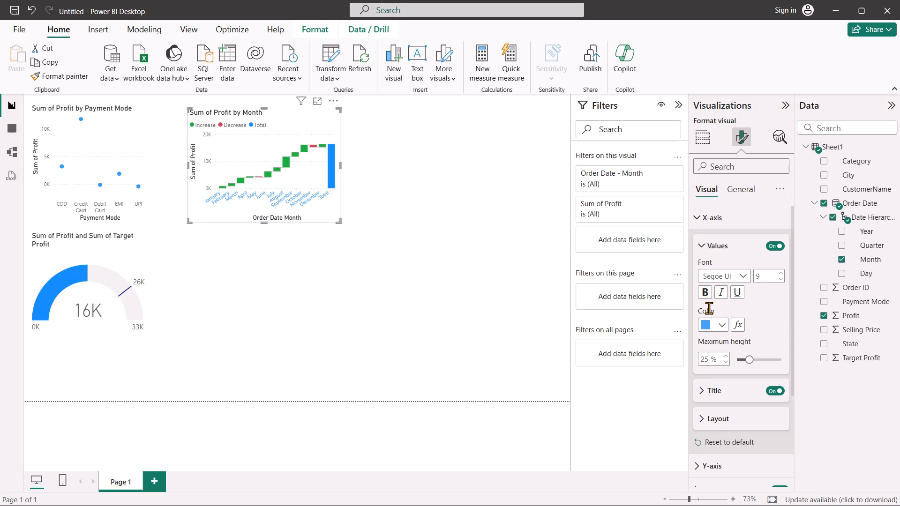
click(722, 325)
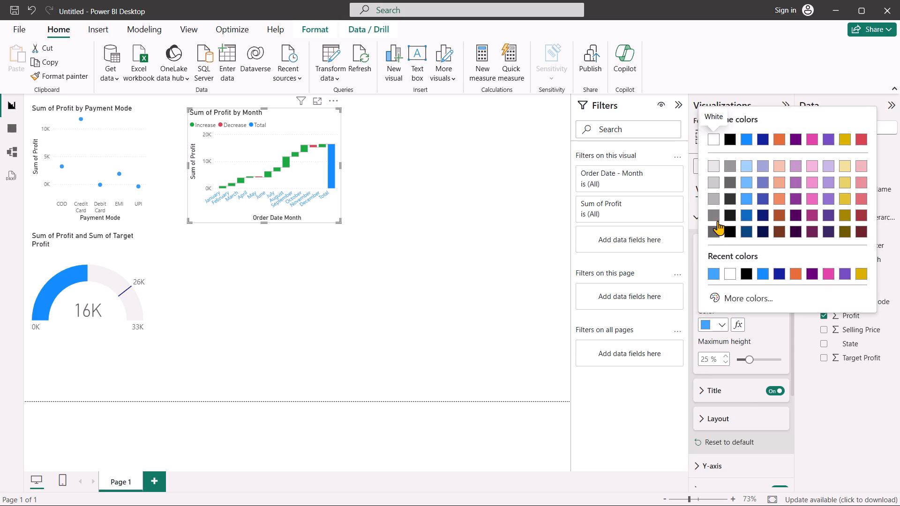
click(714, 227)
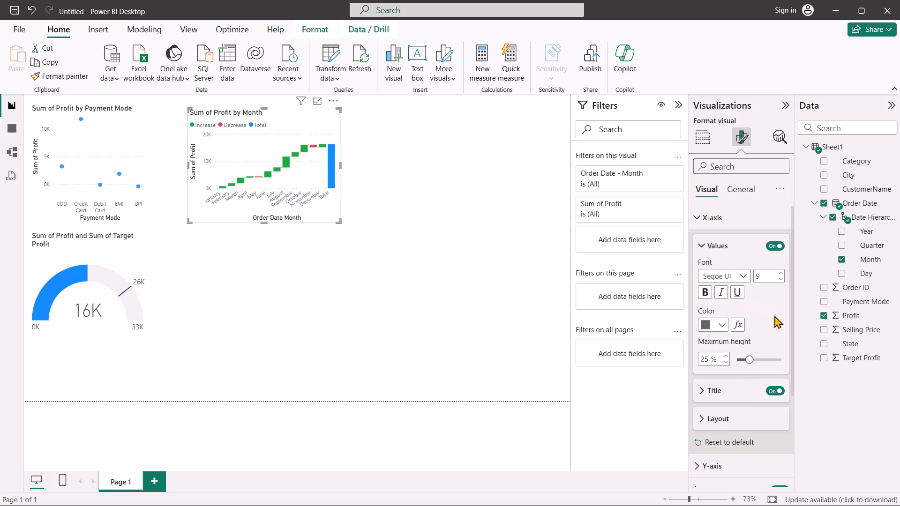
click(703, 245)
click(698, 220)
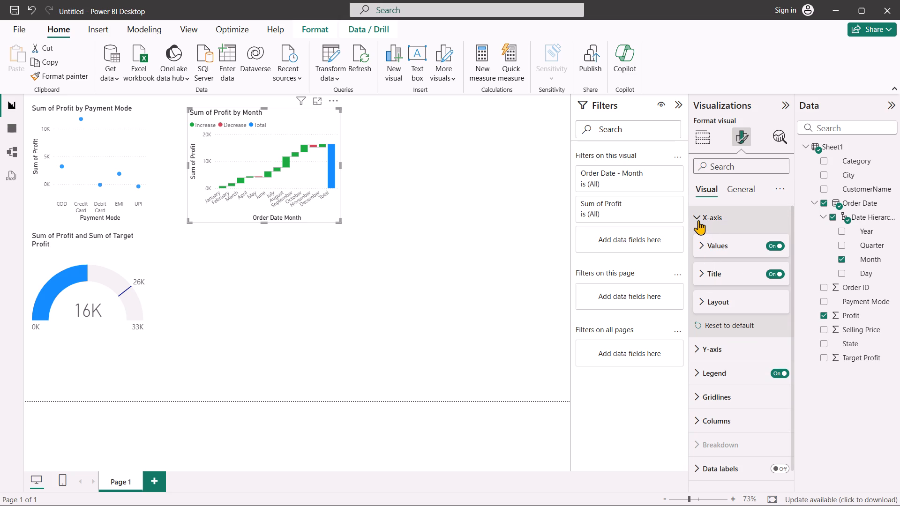
Examine the waterfall chart's Y-axis range, general formatting and column color options.
click(699, 239)
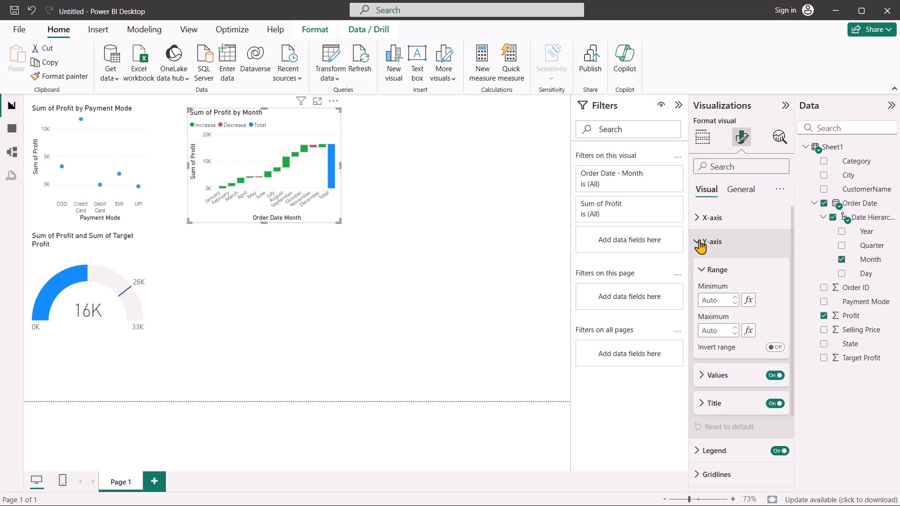
click(699, 239)
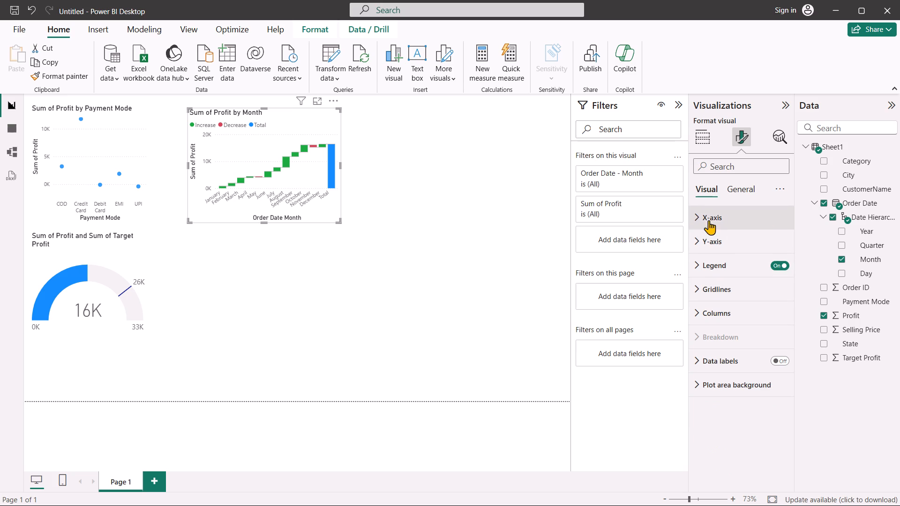
click(742, 186)
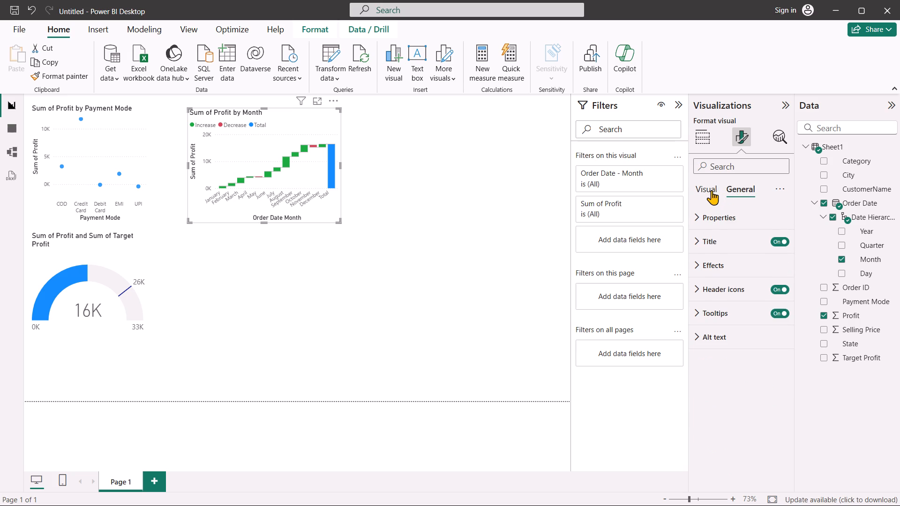
click(711, 190)
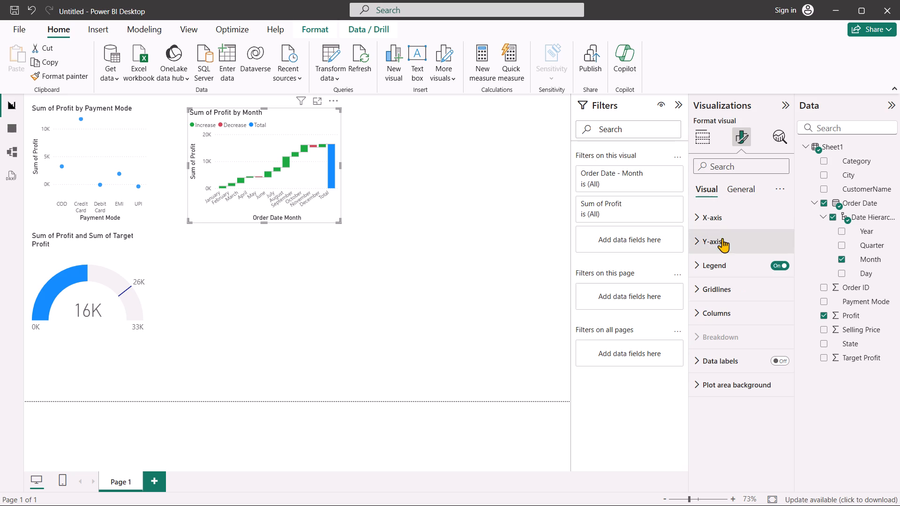
click(695, 314)
scroll(719, 330, down, 1)
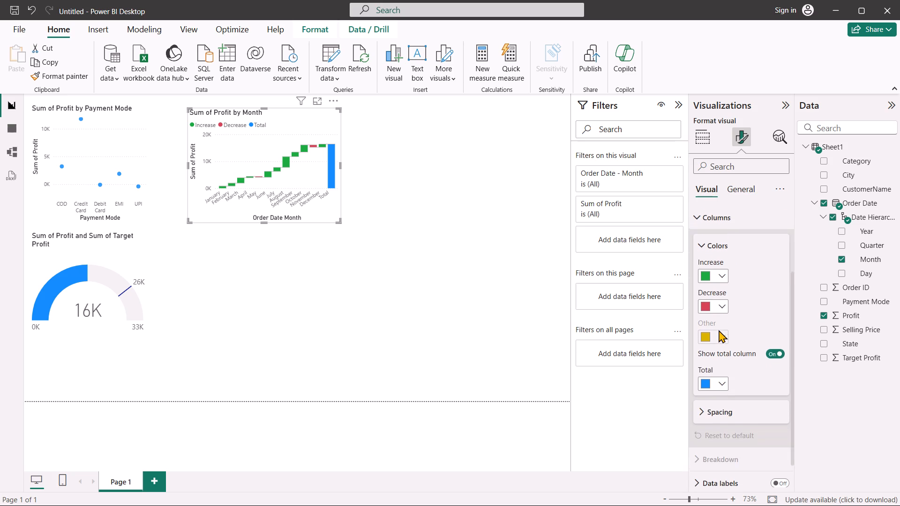
scroll(719, 330, down, 1)
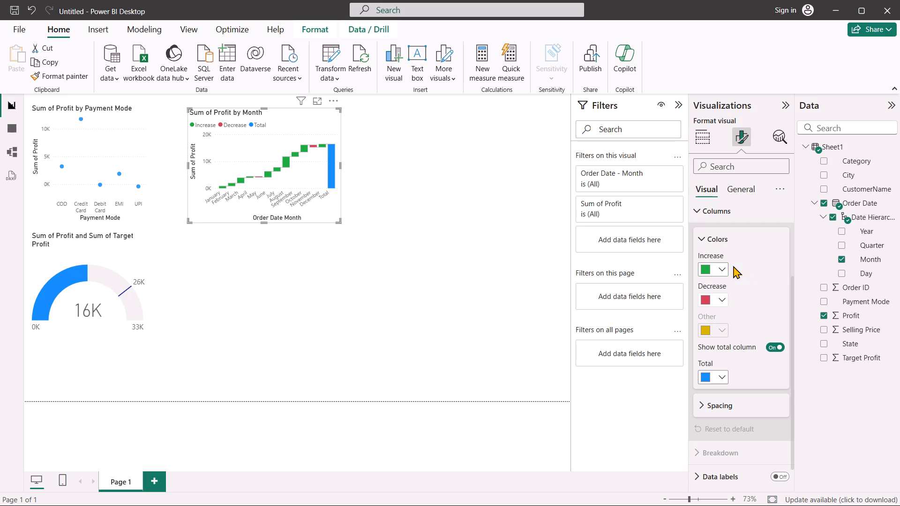
click(704, 240)
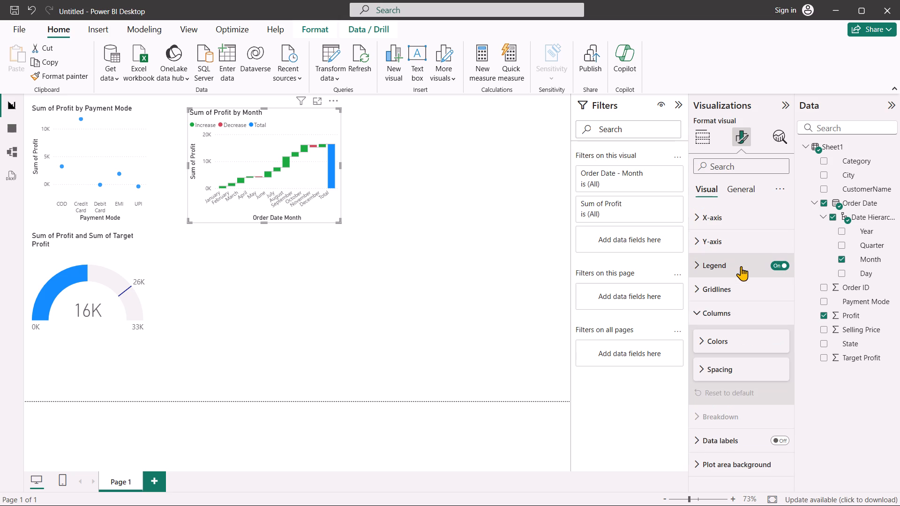
scroll(741, 266, up, 4)
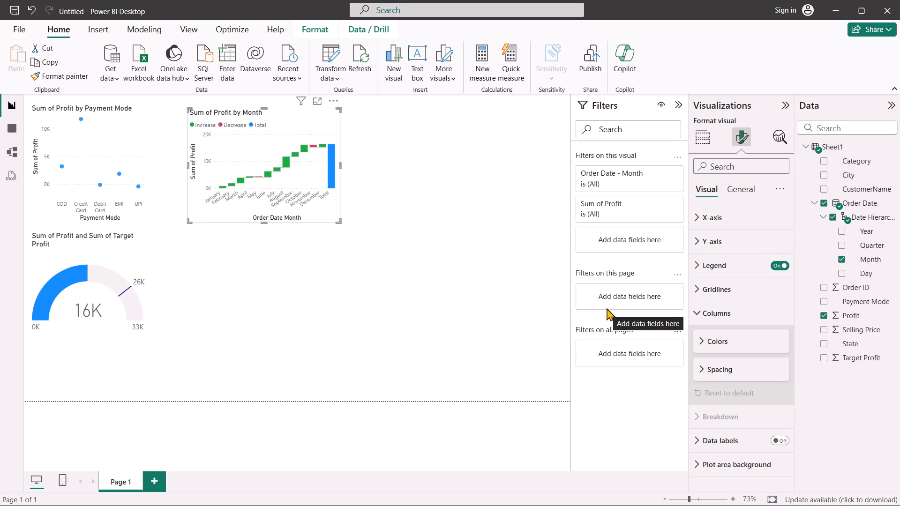
Turn on the visual border for the Sum of Profit by Month waterfall chart and return to the build visual view.
click(737, 188)
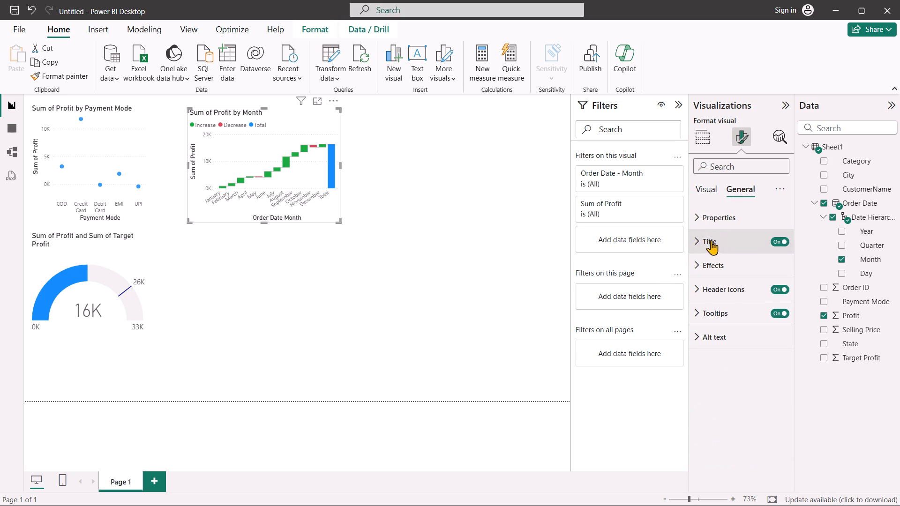
click(699, 260)
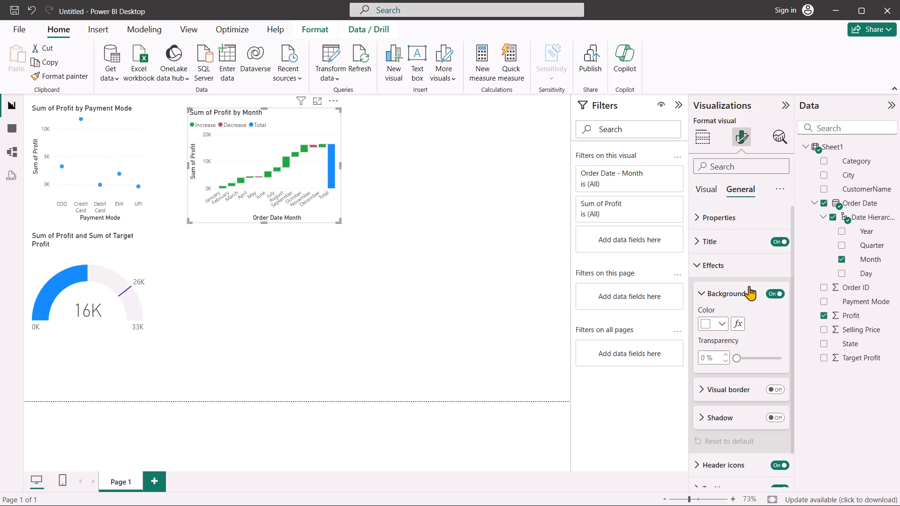
click(706, 388)
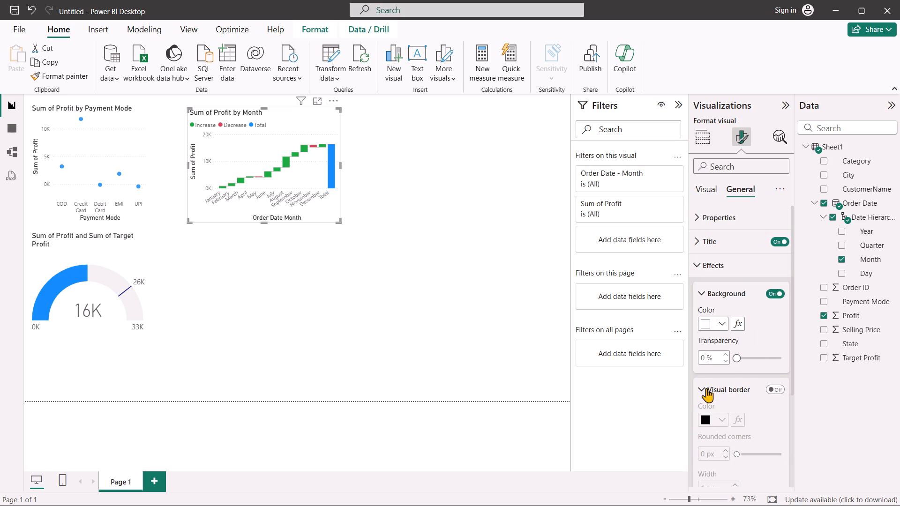
click(772, 388)
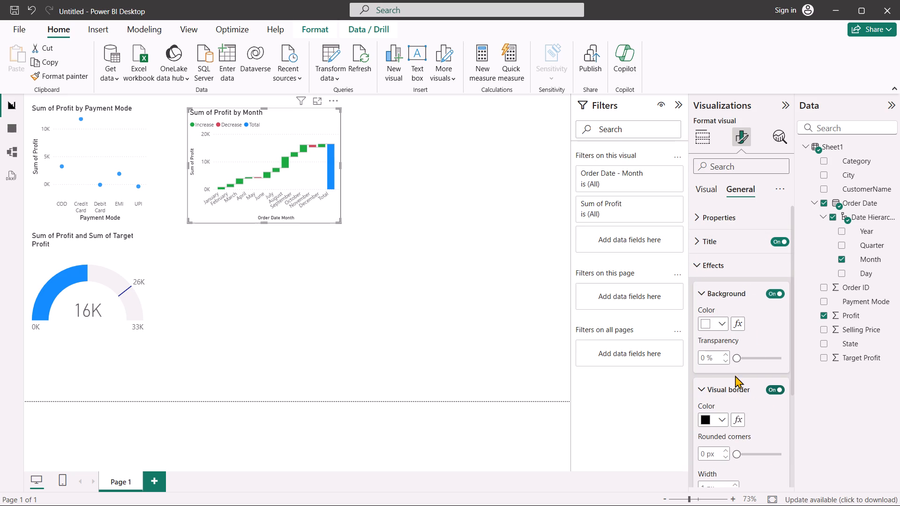
click(702, 387)
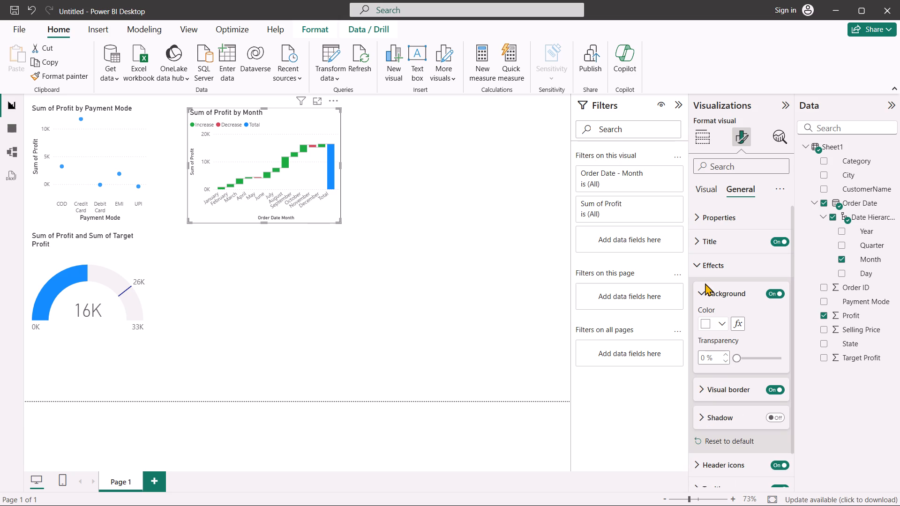
click(702, 291)
click(702, 291)
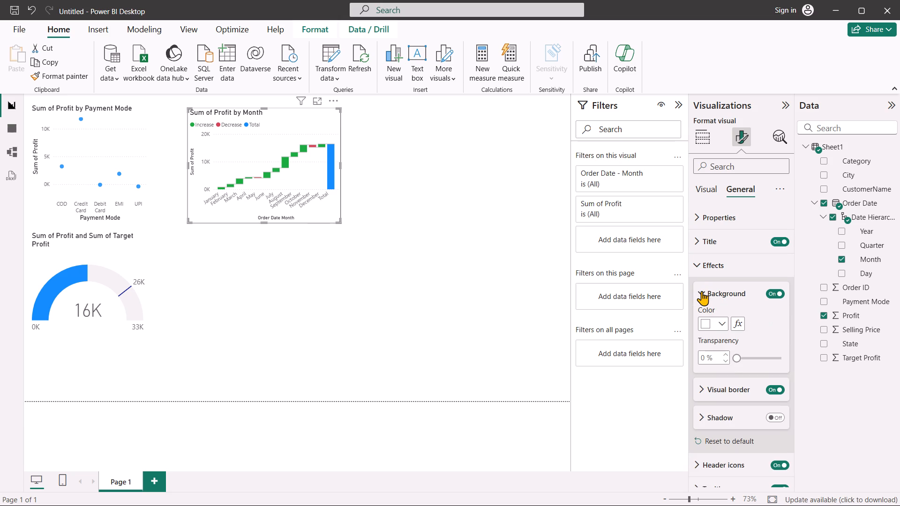
click(700, 291)
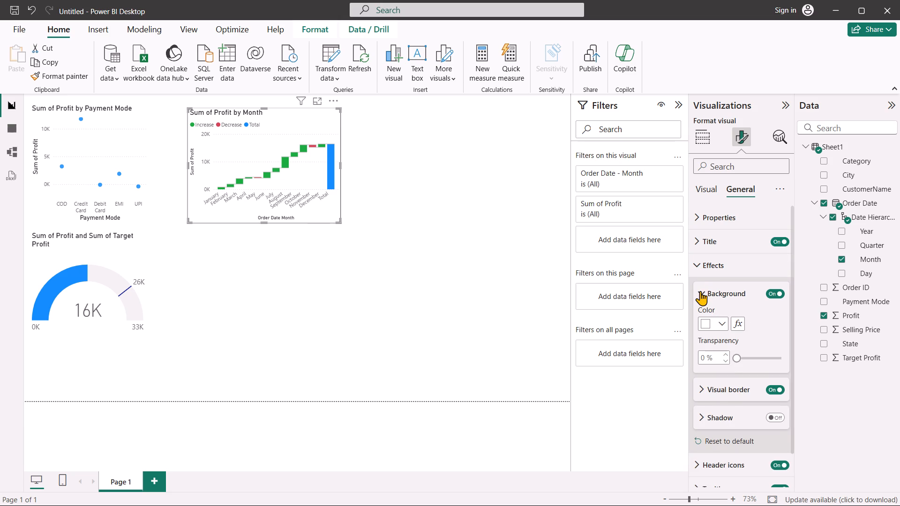
click(695, 263)
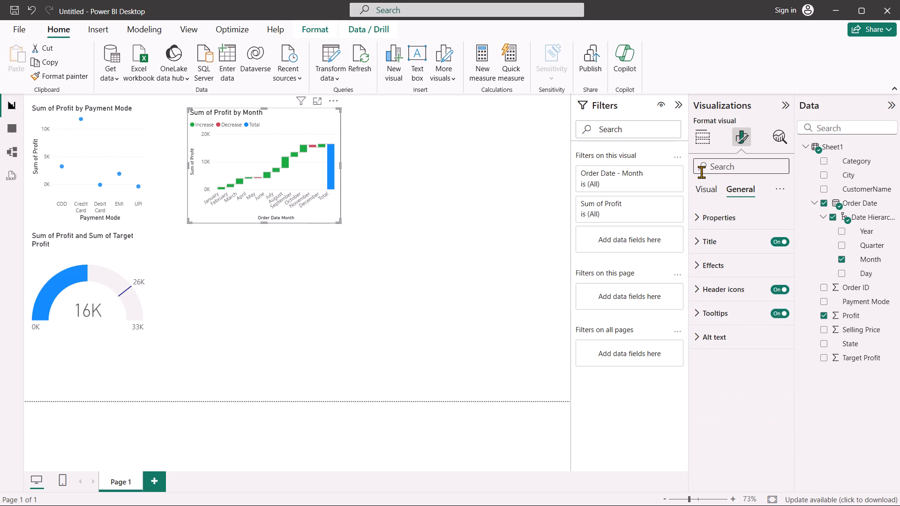
click(706, 142)
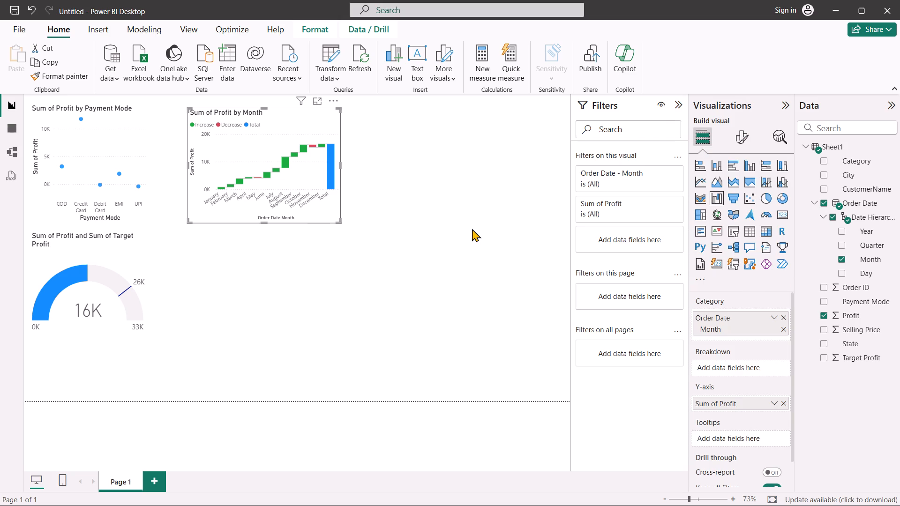
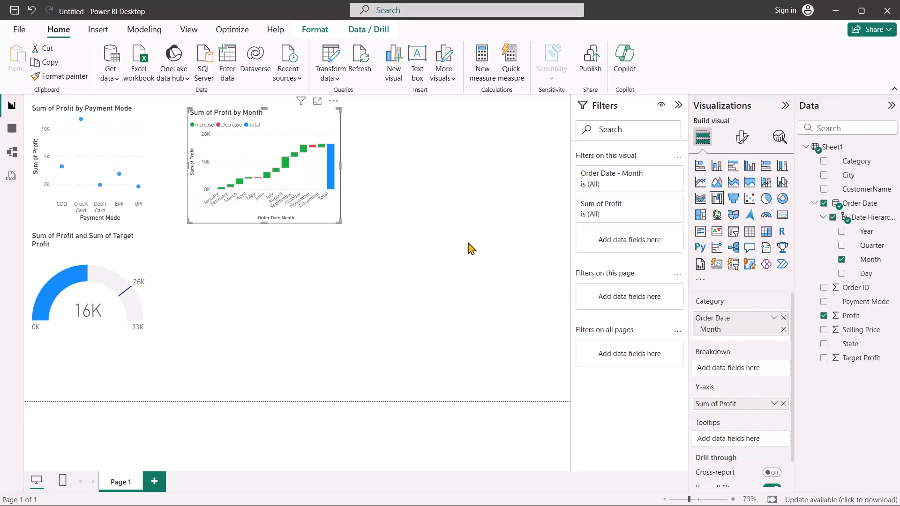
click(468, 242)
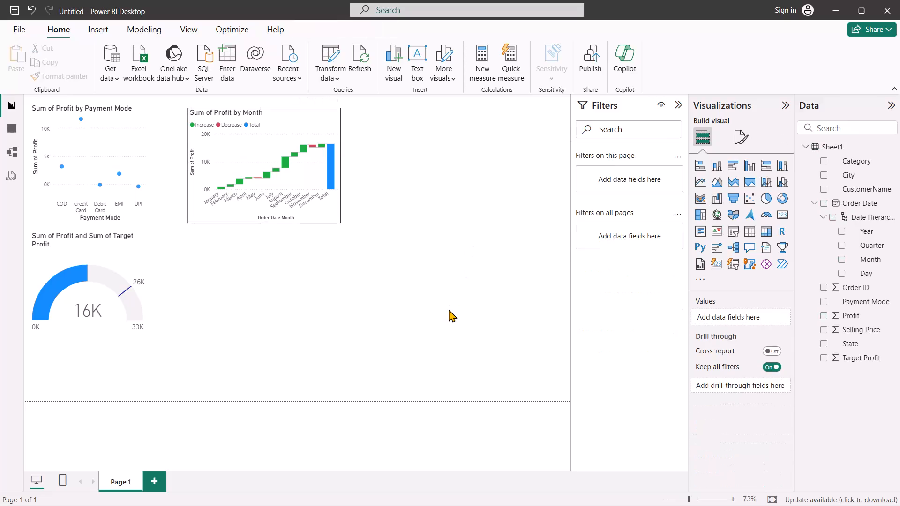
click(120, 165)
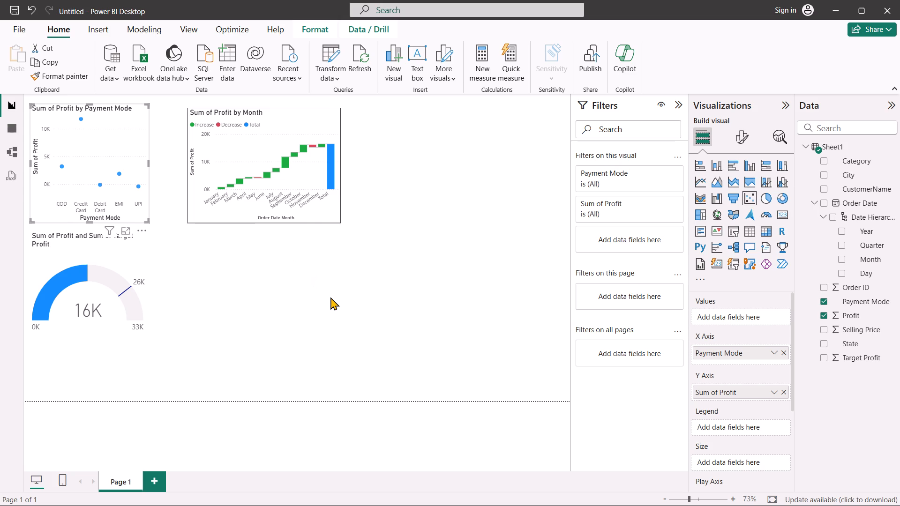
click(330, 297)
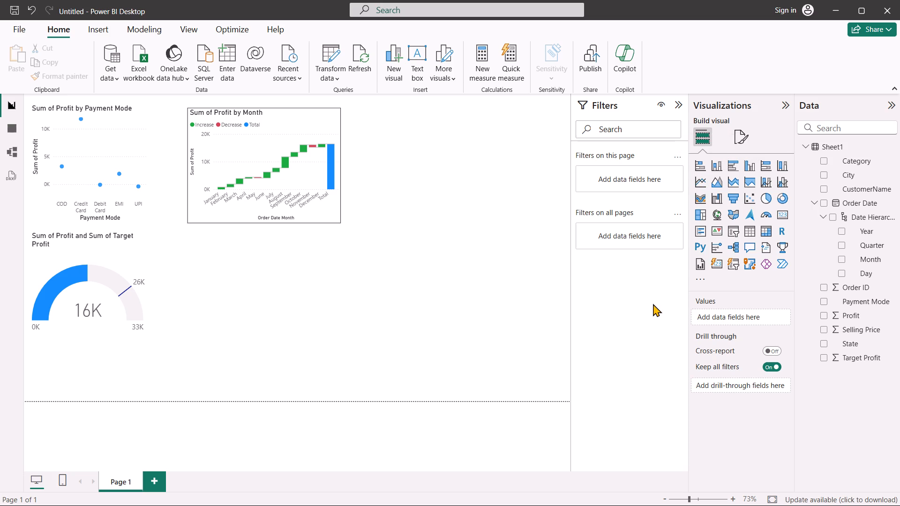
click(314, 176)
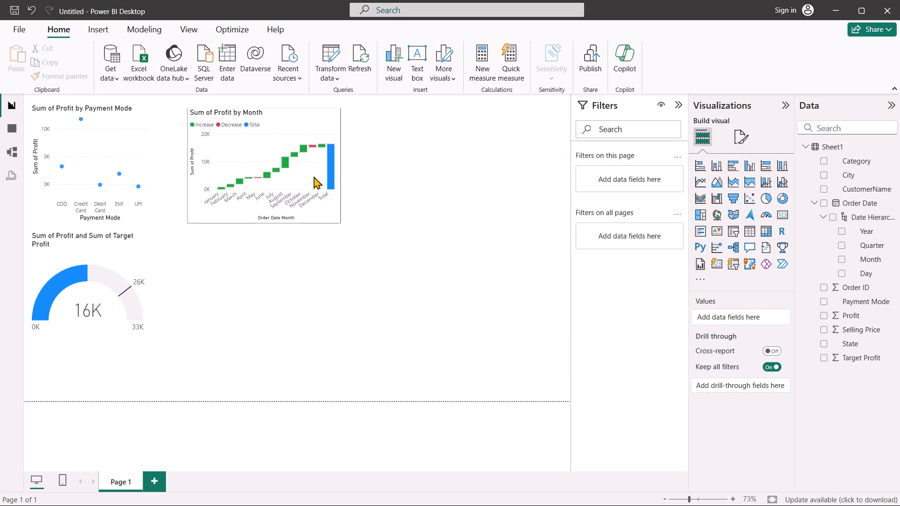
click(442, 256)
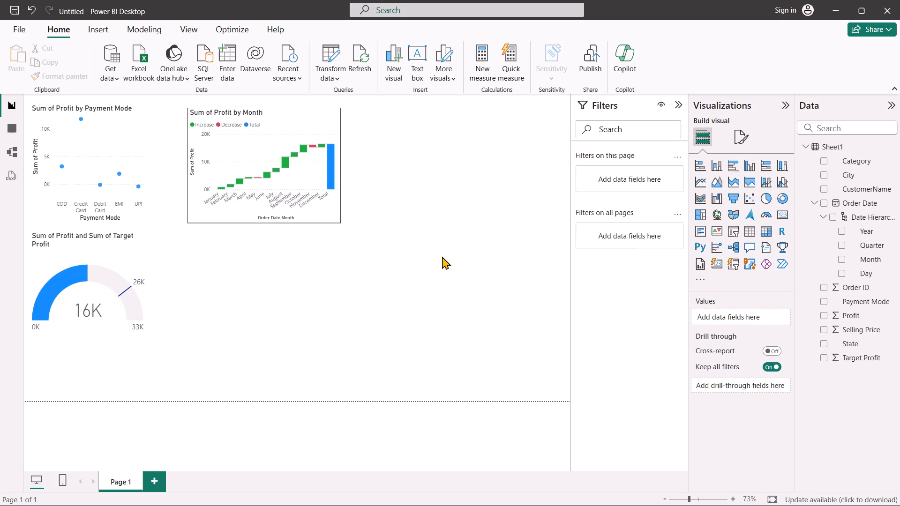
Add a line and clustered column chart below the waterfall chart, with only the Quarter level of Order Date on its X-axis.
click(785, 182)
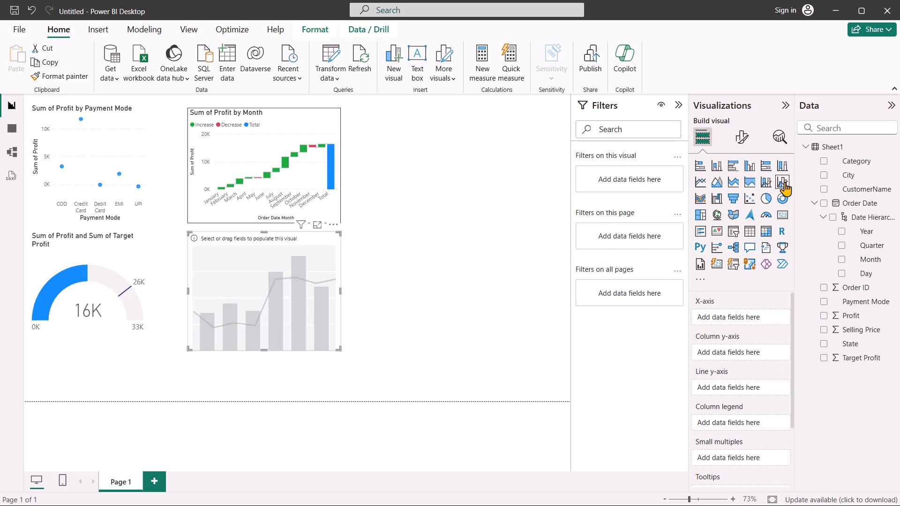
click(263, 302)
drag(848, 204, 769, 288)
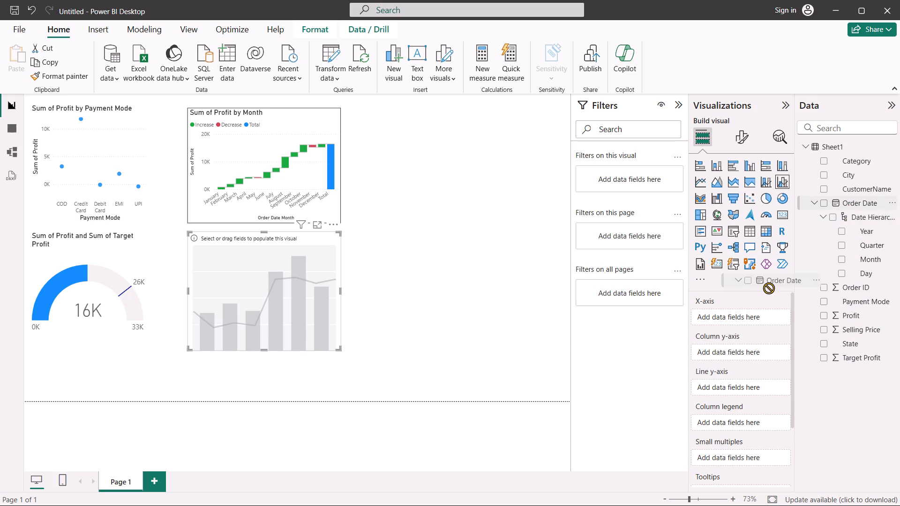
drag(769, 288, 749, 320)
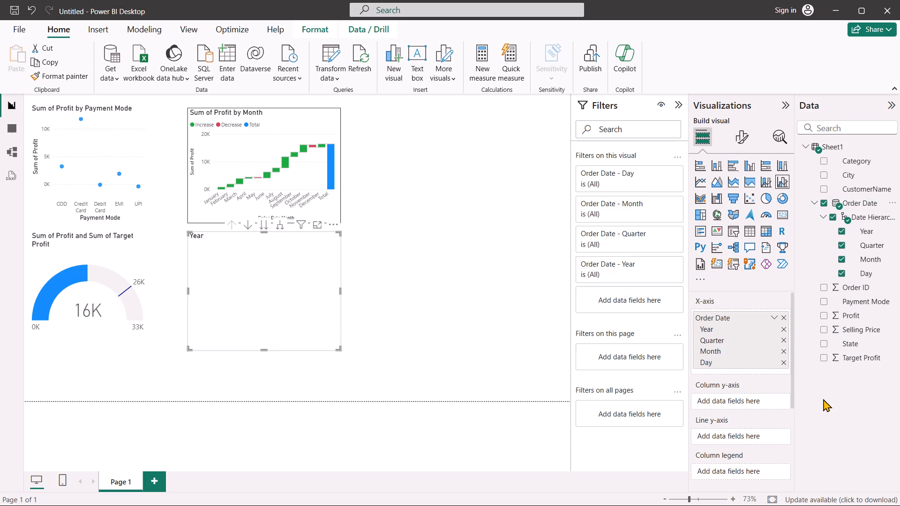
click(784, 331)
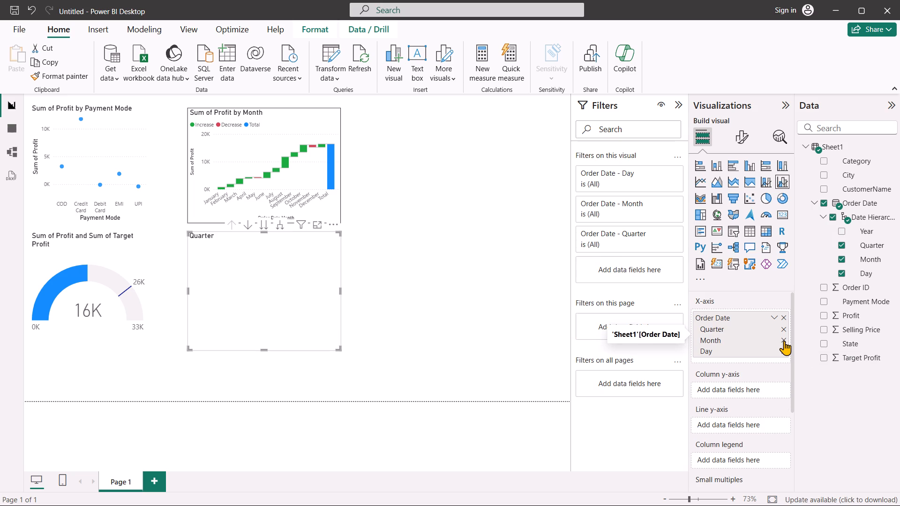
click(784, 341)
click(784, 341)
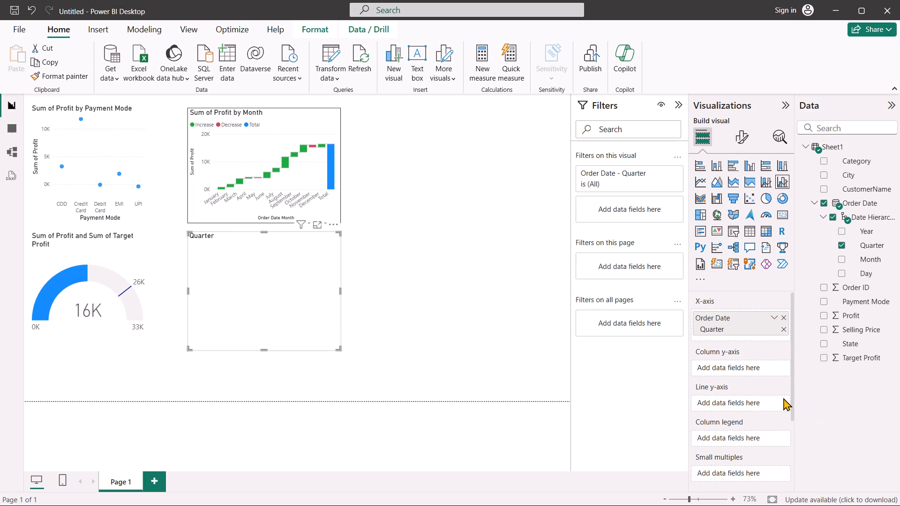
Assign Selling Price to the new chart's column y-axis and Profit to its line y-axis.
scroll(783, 398, down, 1)
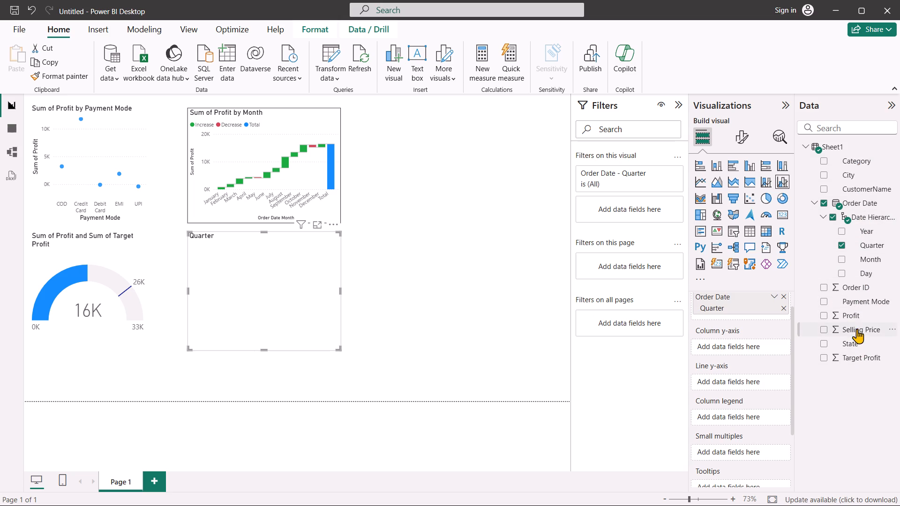
drag(855, 328, 731, 345)
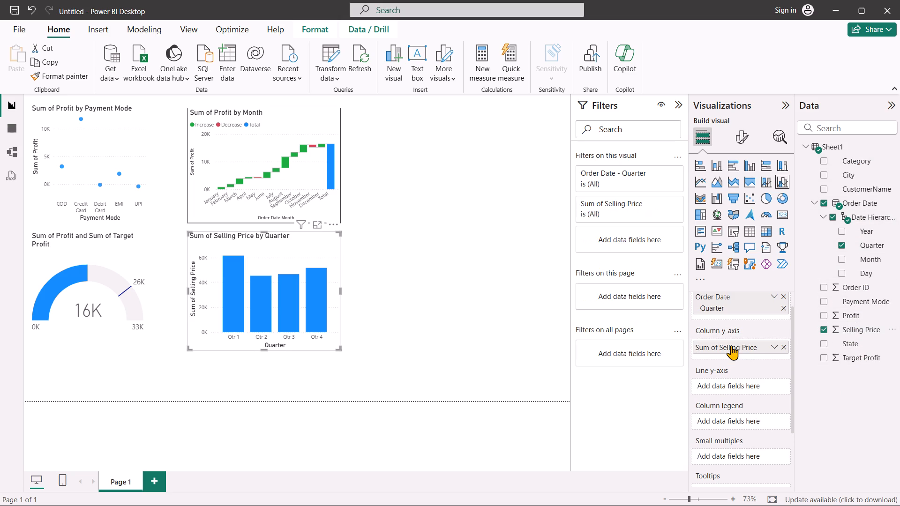
scroll(755, 391, down, 1)
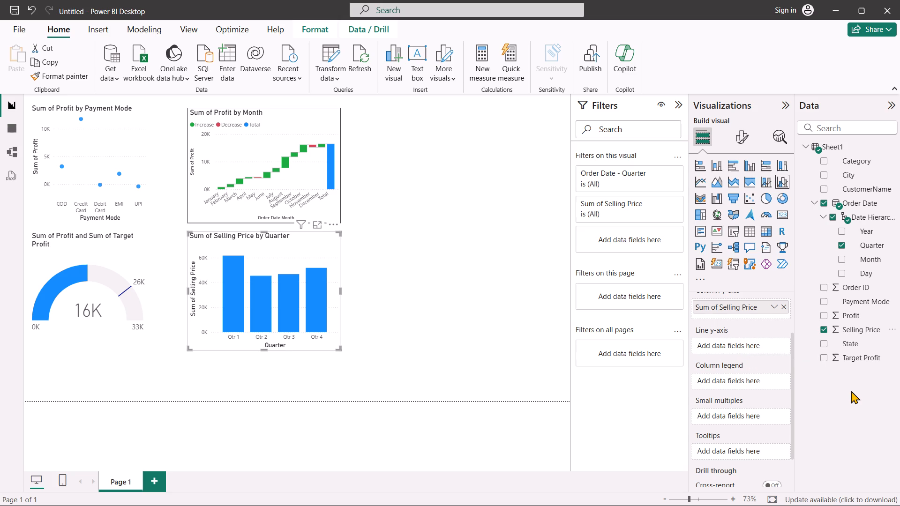
drag(840, 312, 767, 336)
drag(767, 336, 733, 347)
scroll(733, 347, down, 1)
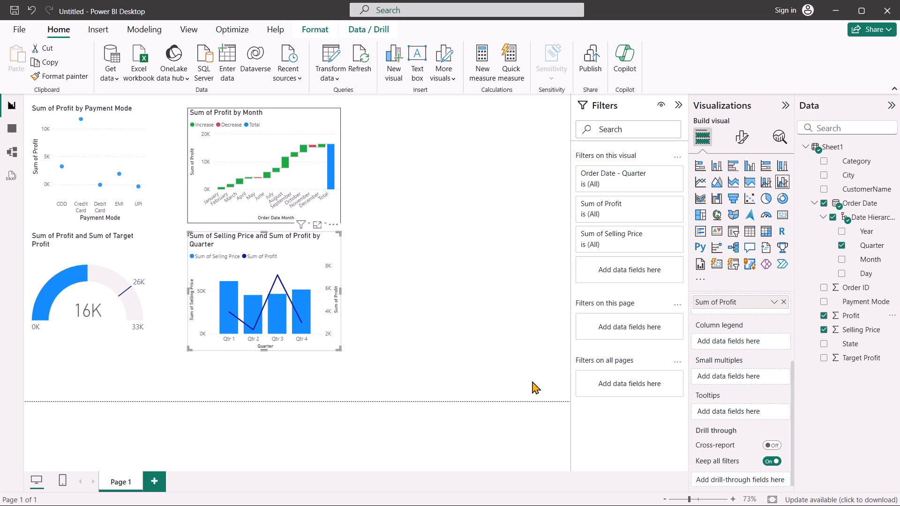
Highlight the Qtr 3 column and move the combo chart slightly lower, still aligned beneath the waterfall chart, leaving it deselected.
click(280, 303)
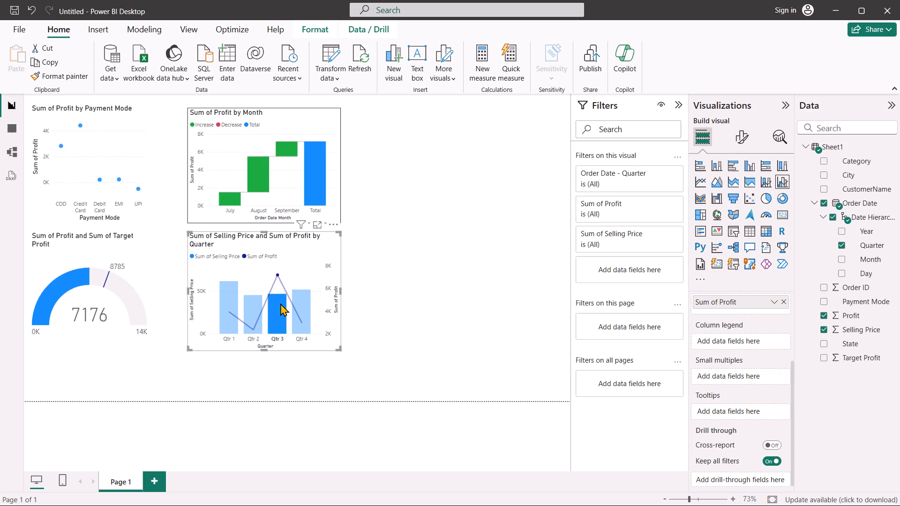
right_drag(280, 303, 275, 315)
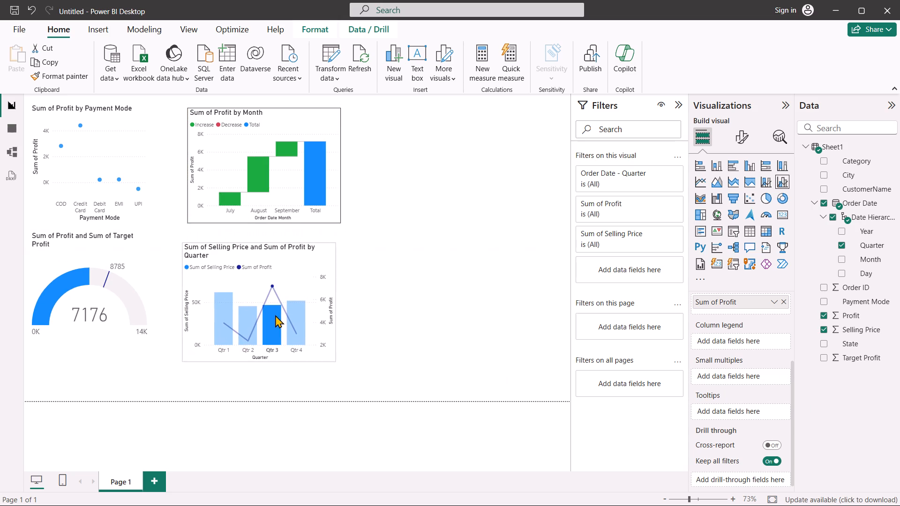
right_drag(275, 315, 278, 316)
click(401, 288)
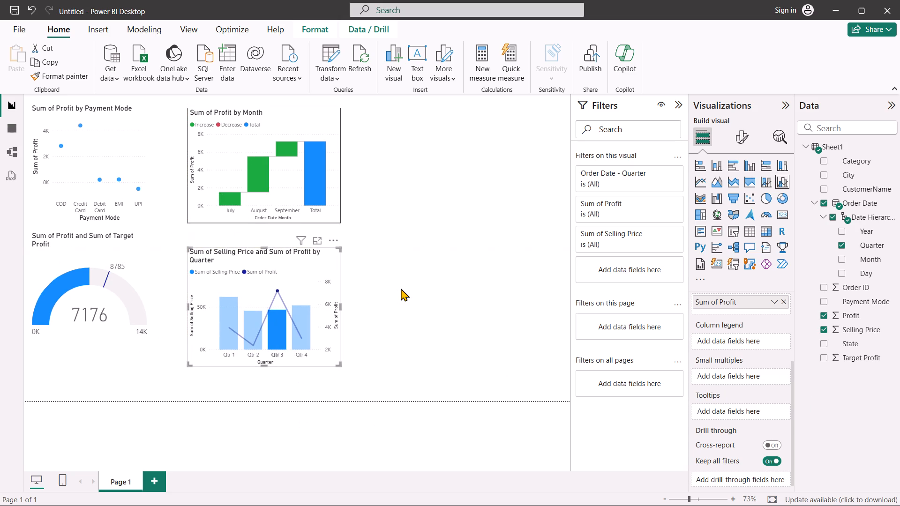
click(401, 288)
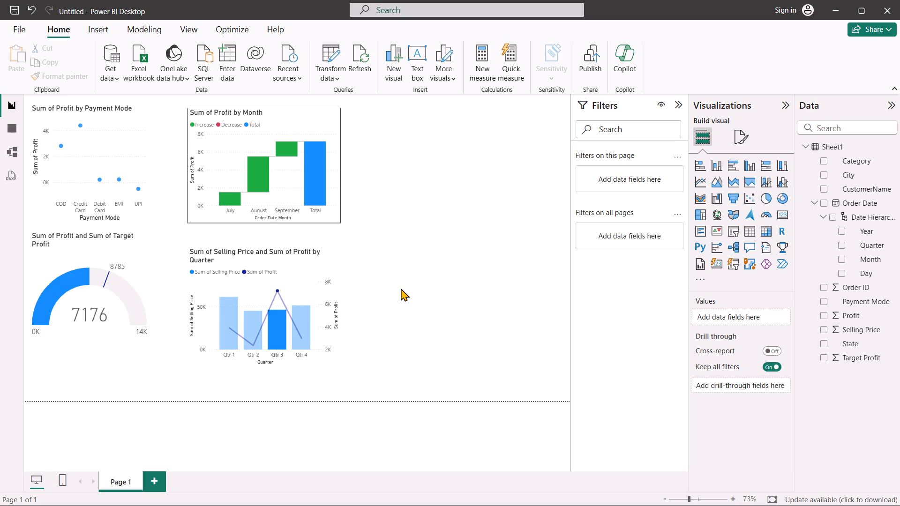
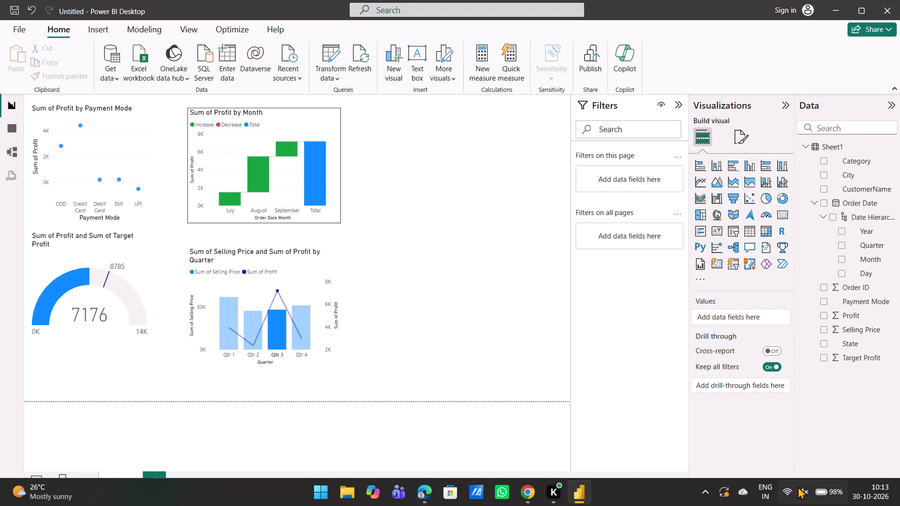
Turn on the computer's mobile hotspot in the Windows quick settings, leaving the quick settings closed.
click(804, 494)
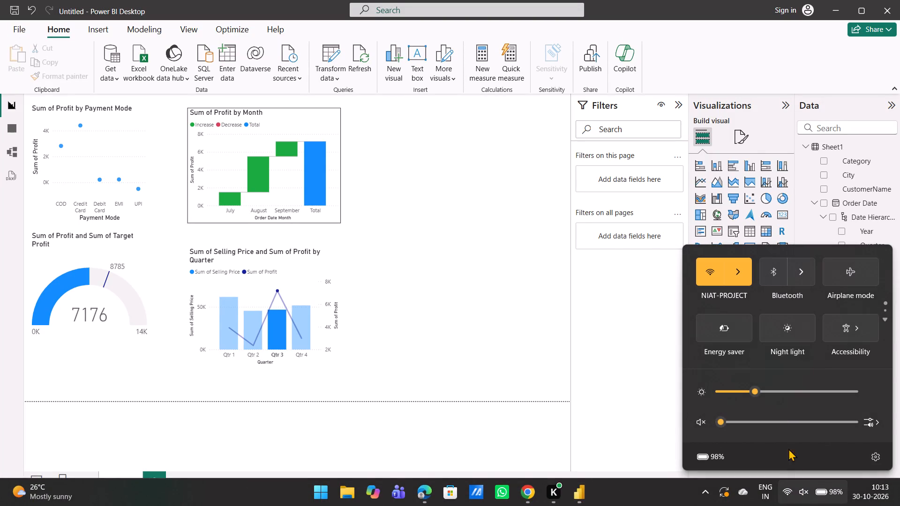
scroll(758, 341, down, 2)
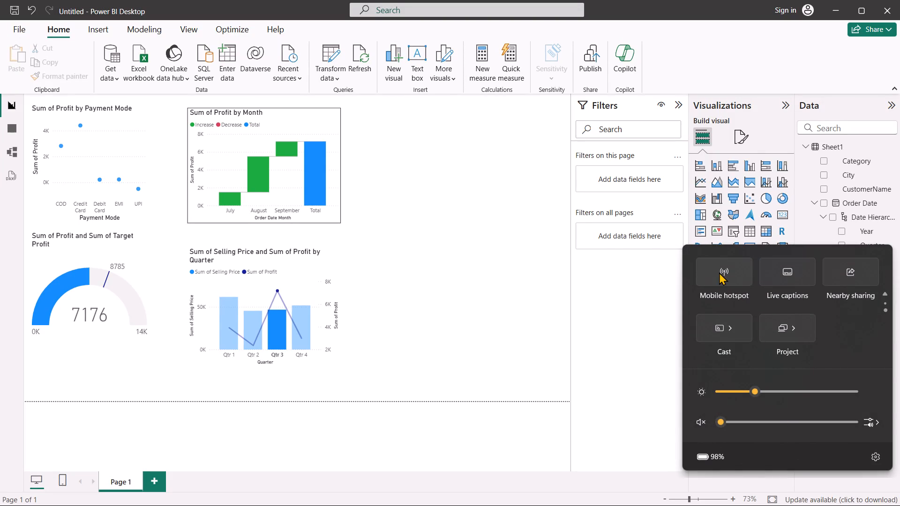
click(719, 272)
click(642, 305)
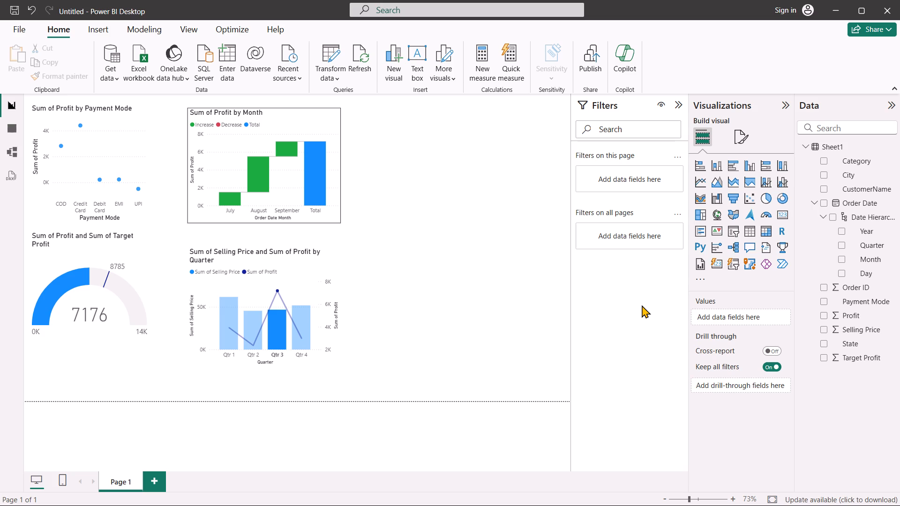
Select all visuals on the report page and save the report in Documents under the name New sheet 2.
click(419, 285)
key(ctrl+a)
key(ctrl+s)
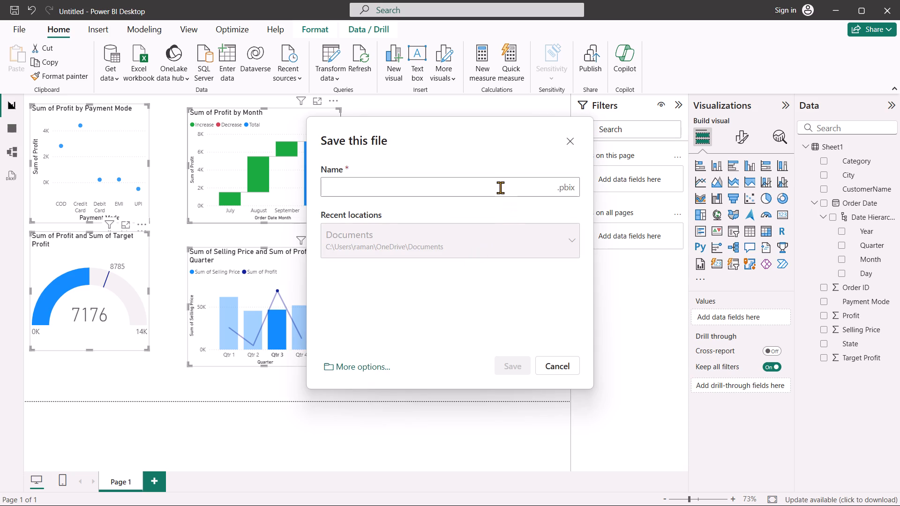
text(sh\)
key(BackSpace)
key(BackSpace)
key(BackSpace)
text(new)
key(space)
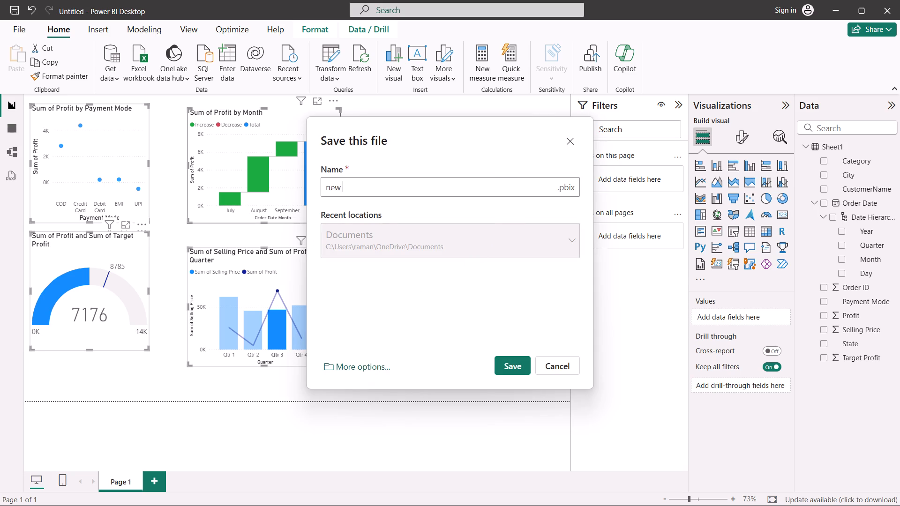
text(sheet)
key(space)
key(2)
click(330, 187)
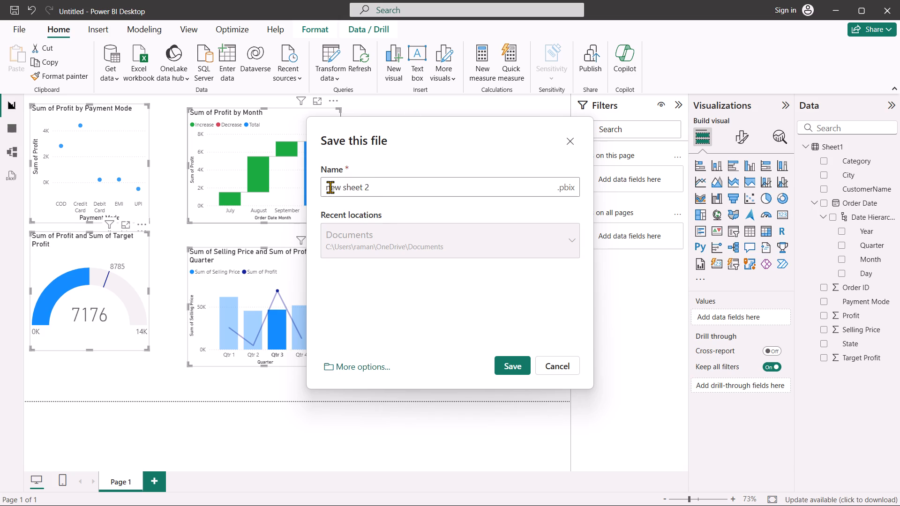
key(BackSpace)
key(shift+n)
click(512, 366)
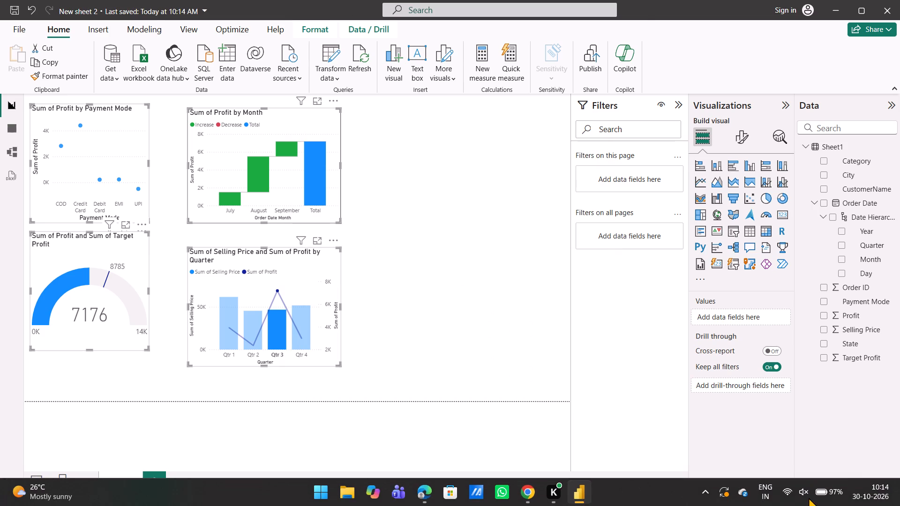
Turn off the computer's mobile hotspot in the Windows quick settings, leaving the quick settings closed.
click(801, 494)
scroll(776, 336, down, 2)
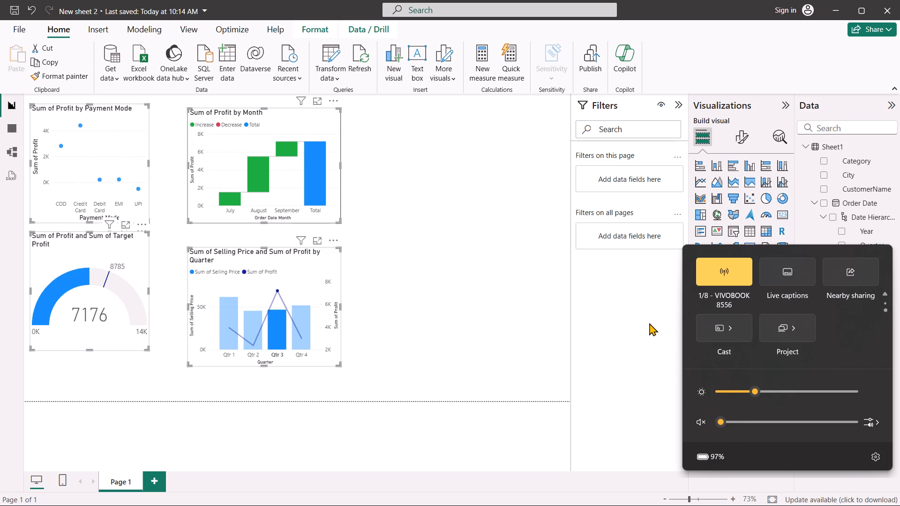
click(710, 264)
click(628, 307)
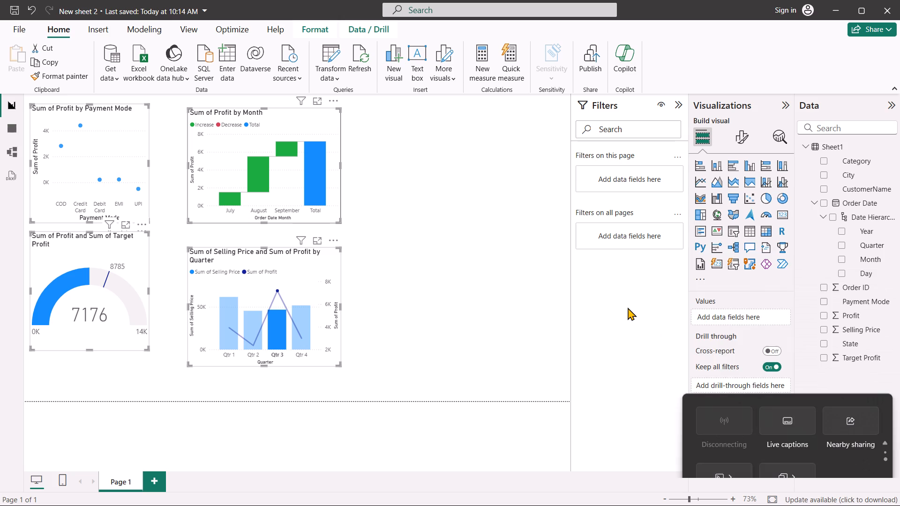
Switch to Google Chrome and, in a new tab, begin entering a search starting with "ci".
key(alt+Tab)
key(alt+Tab)
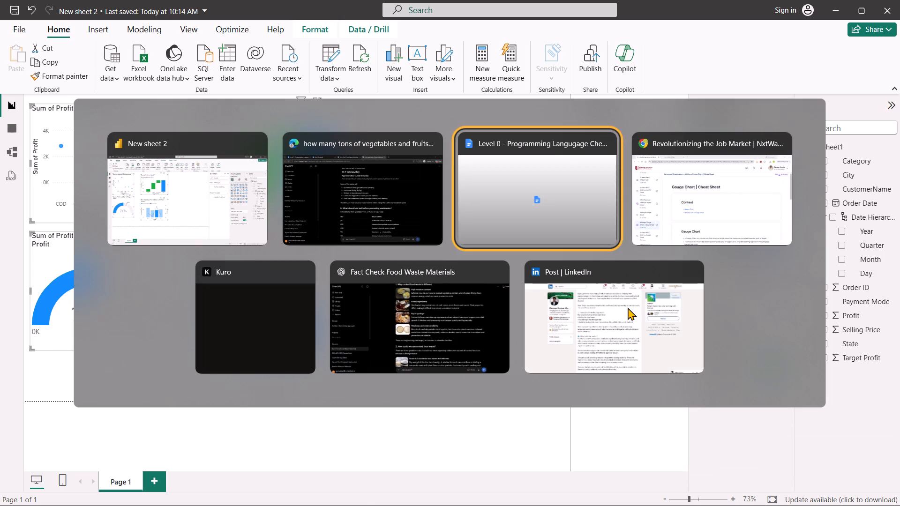
key(alt+Tab)
key(ctrl+t)
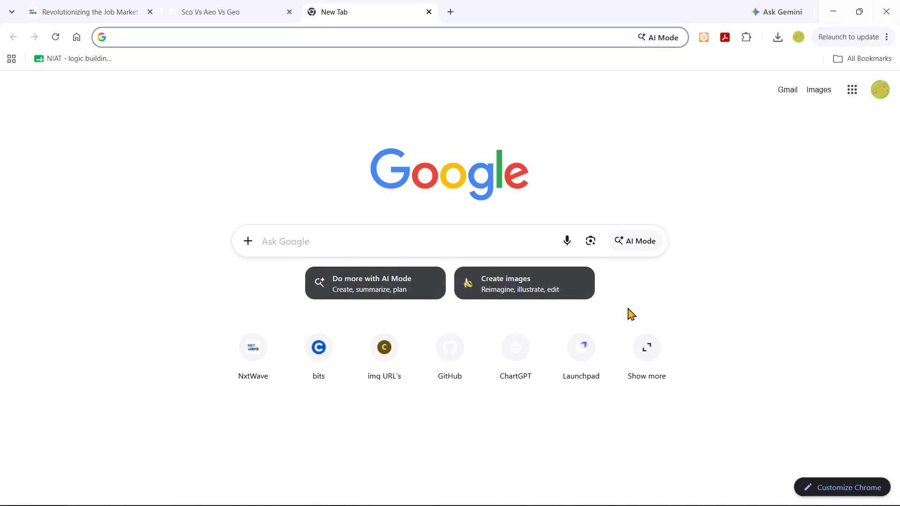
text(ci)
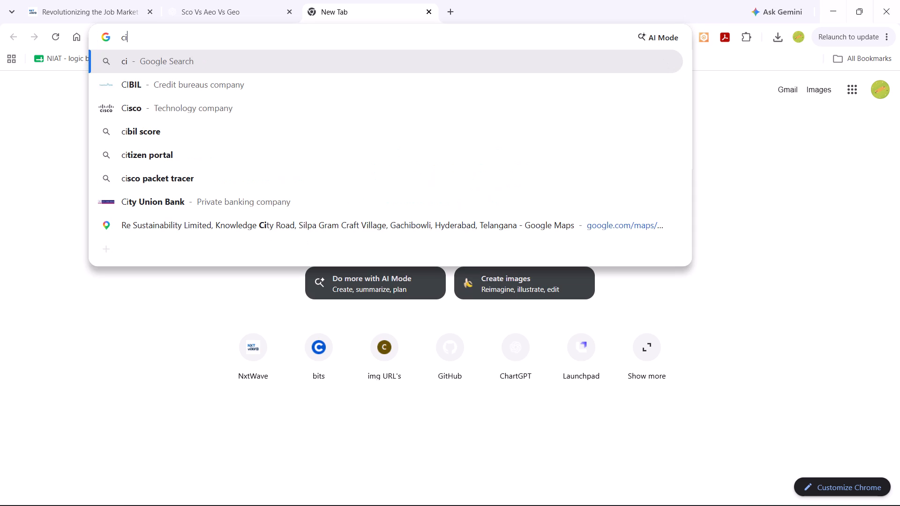
In Chrome, search Google for cit kokrajhar and look through the results and the institute's overview.
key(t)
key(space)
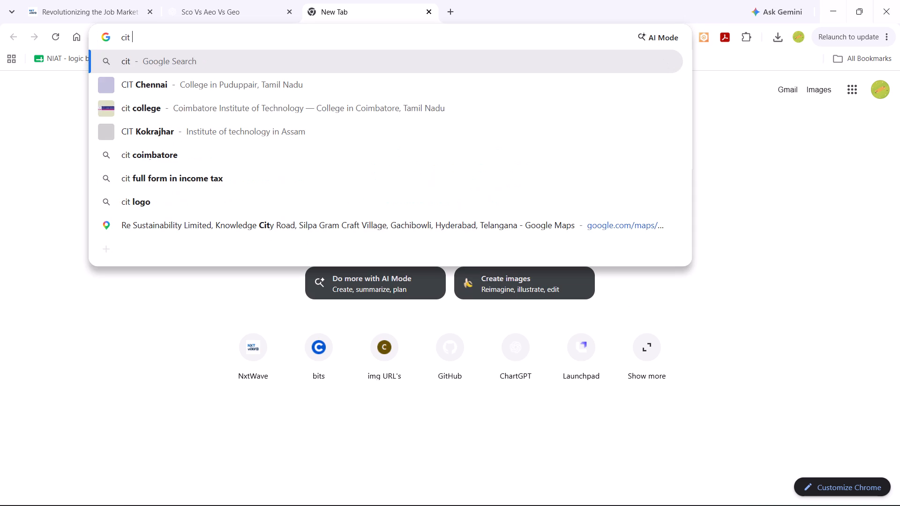
text(ko)
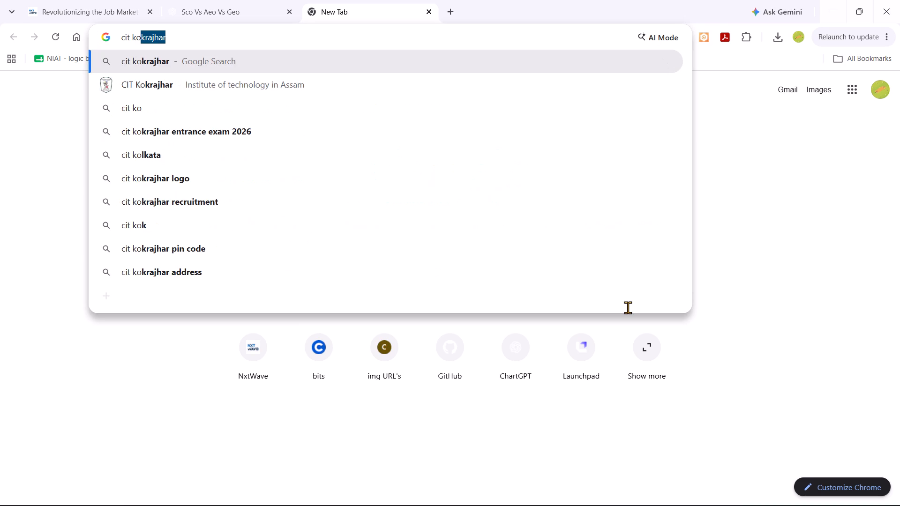
key(k)
text(ra)
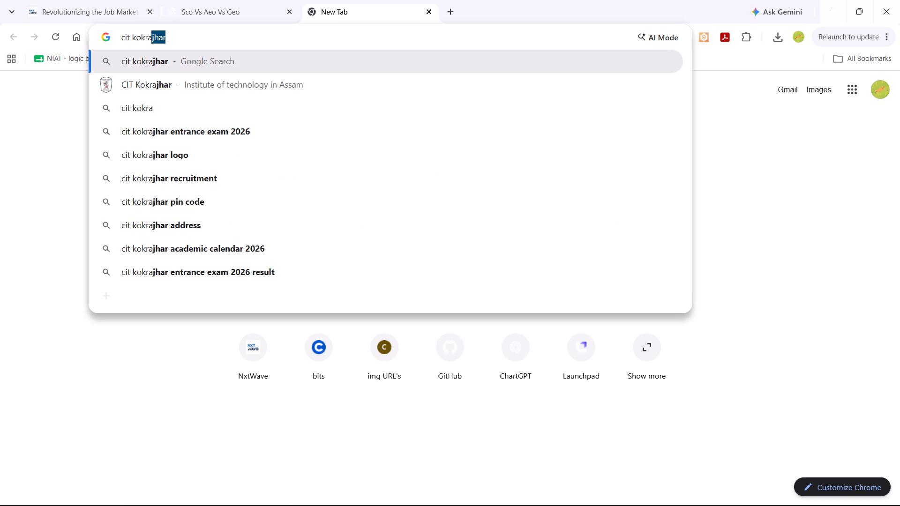
text(jhar)
key(Return)
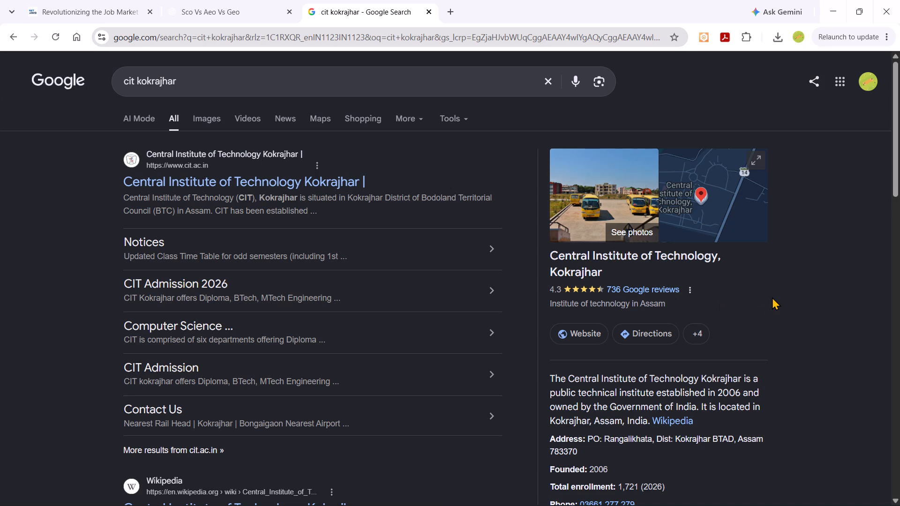
scroll(772, 297, down, 2)
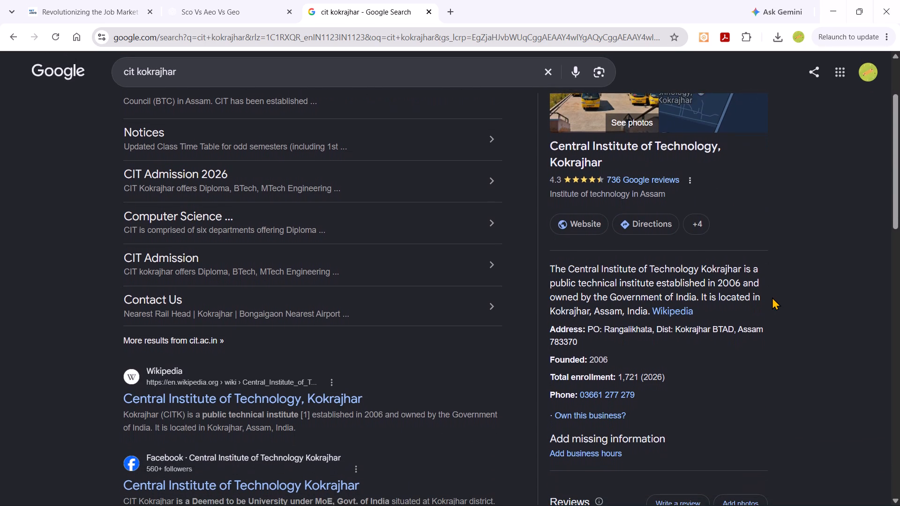
scroll(772, 297, down, 1)
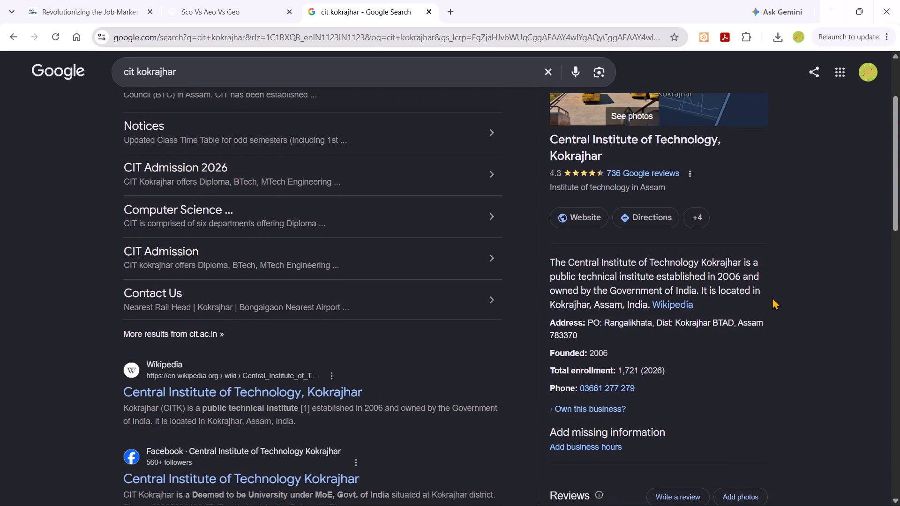
scroll(772, 297, down, 1)
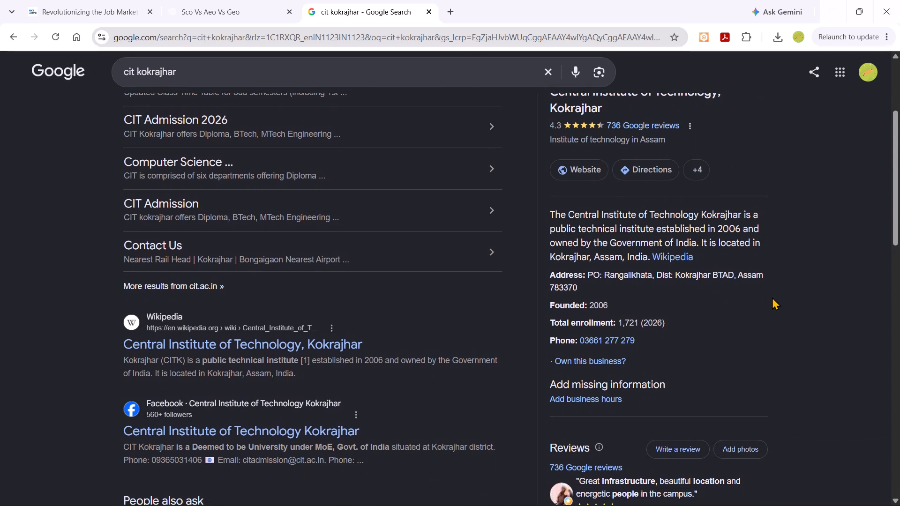
scroll(772, 297, down, 1)
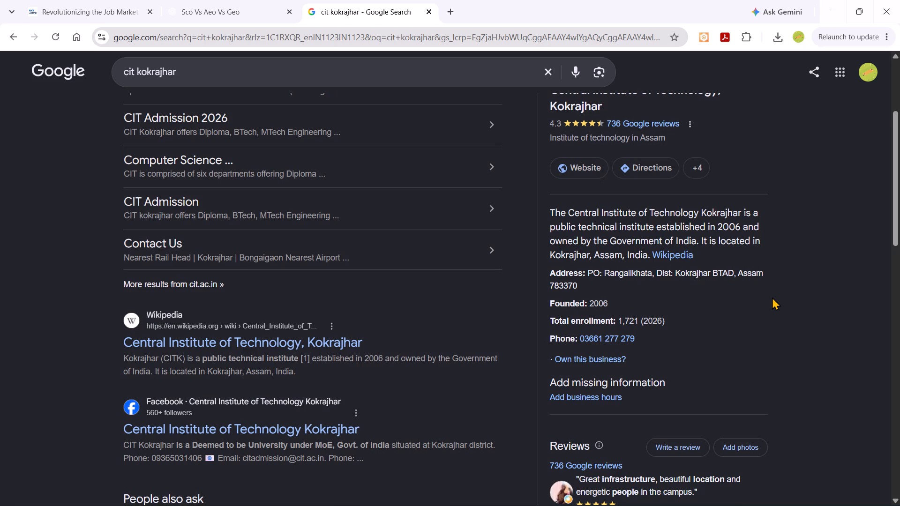